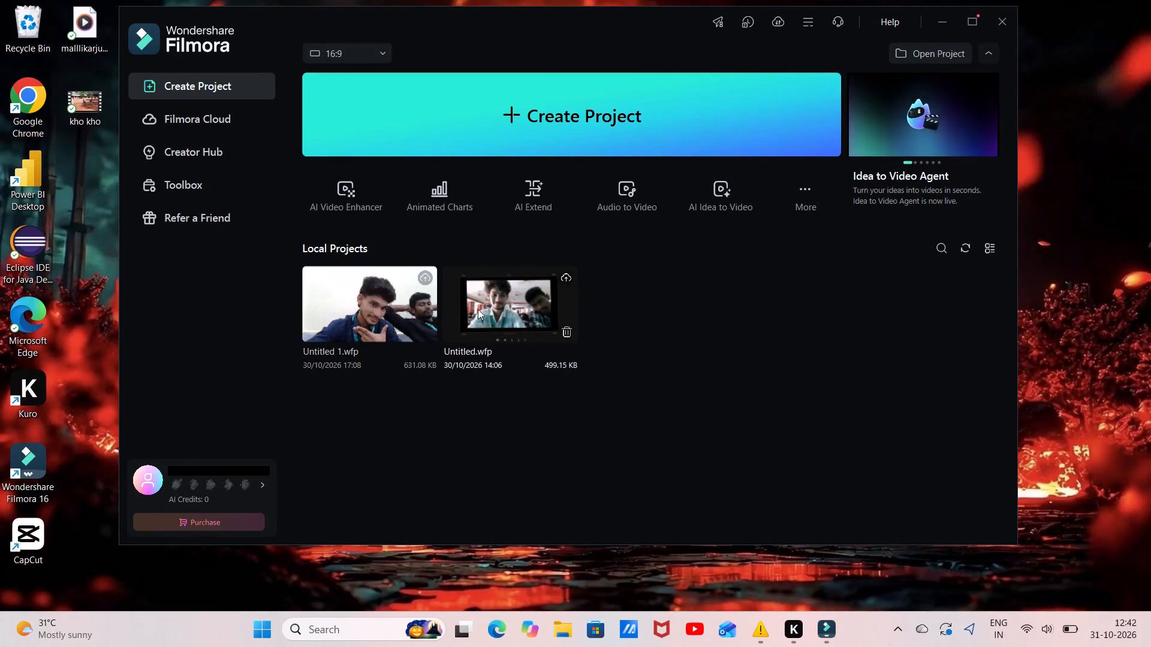
# Create a new video project in the 16:9 aspect ratio.
pyautogui.click(411, 133)
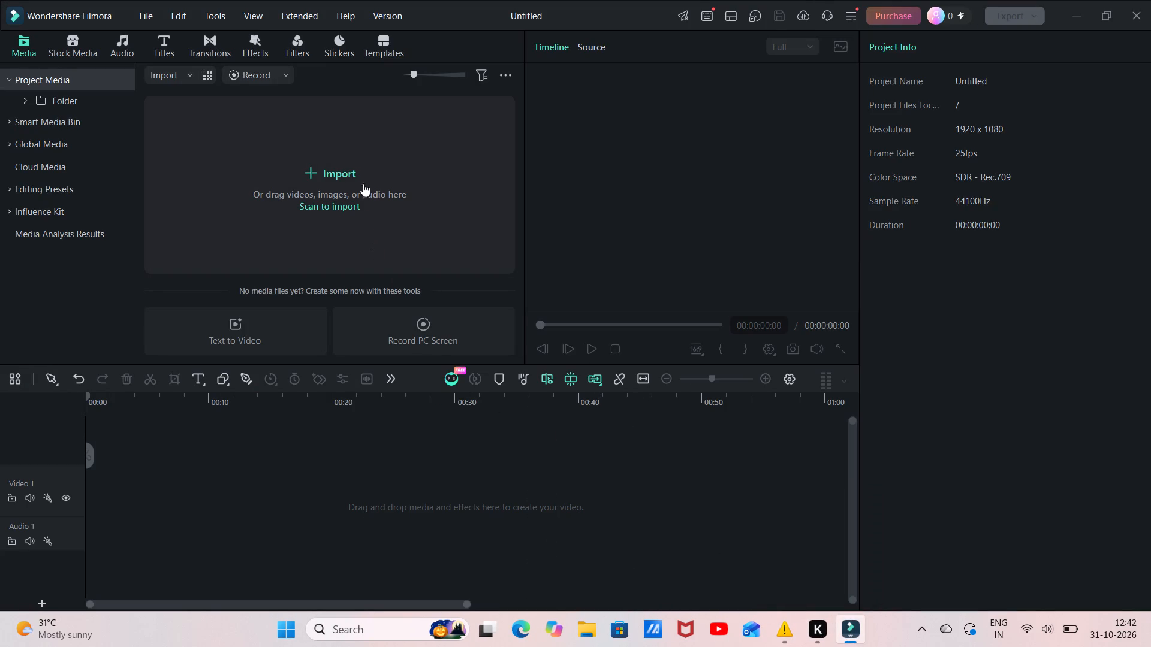
# Switch to Windows search and bring up its list of recent apps and searches.
pyautogui.moveTo(390, 612); pyautogui.dragTo(390, 612)
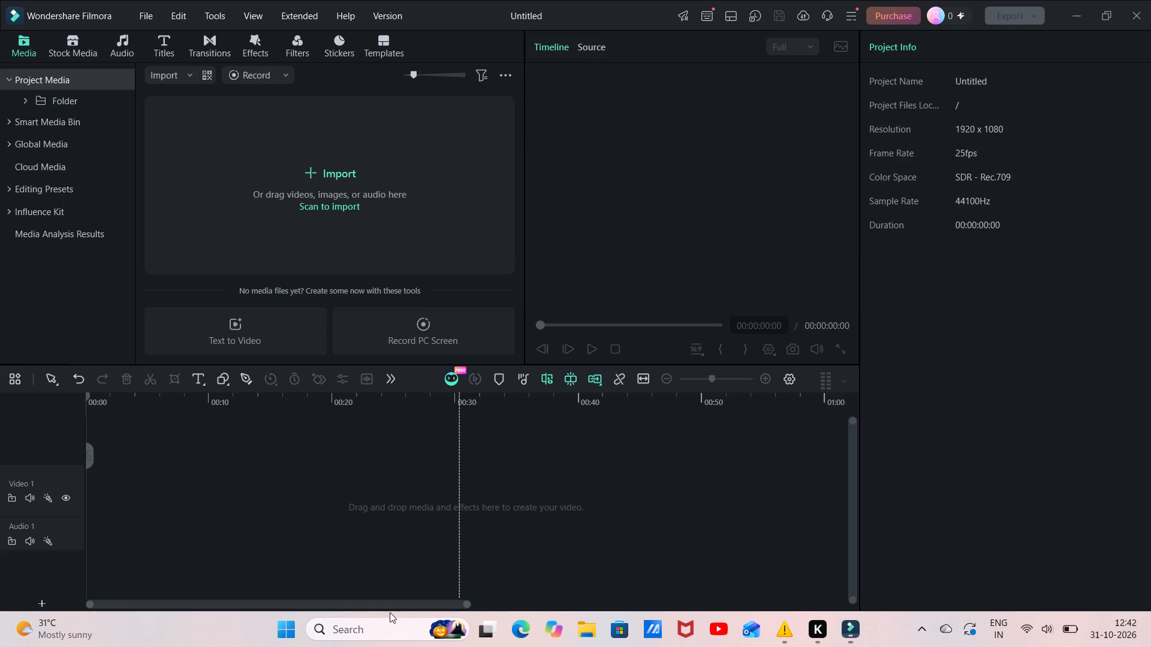
pyautogui.moveTo(390, 612); pyautogui.dragTo(390, 633)
pyautogui.click(390, 633)
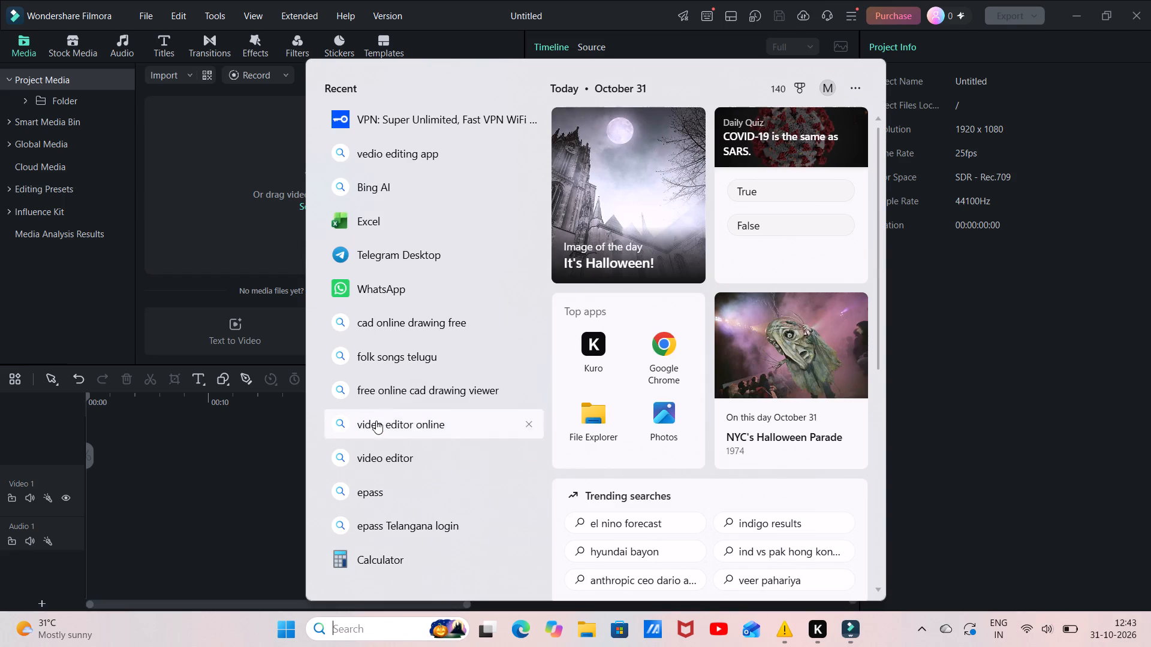
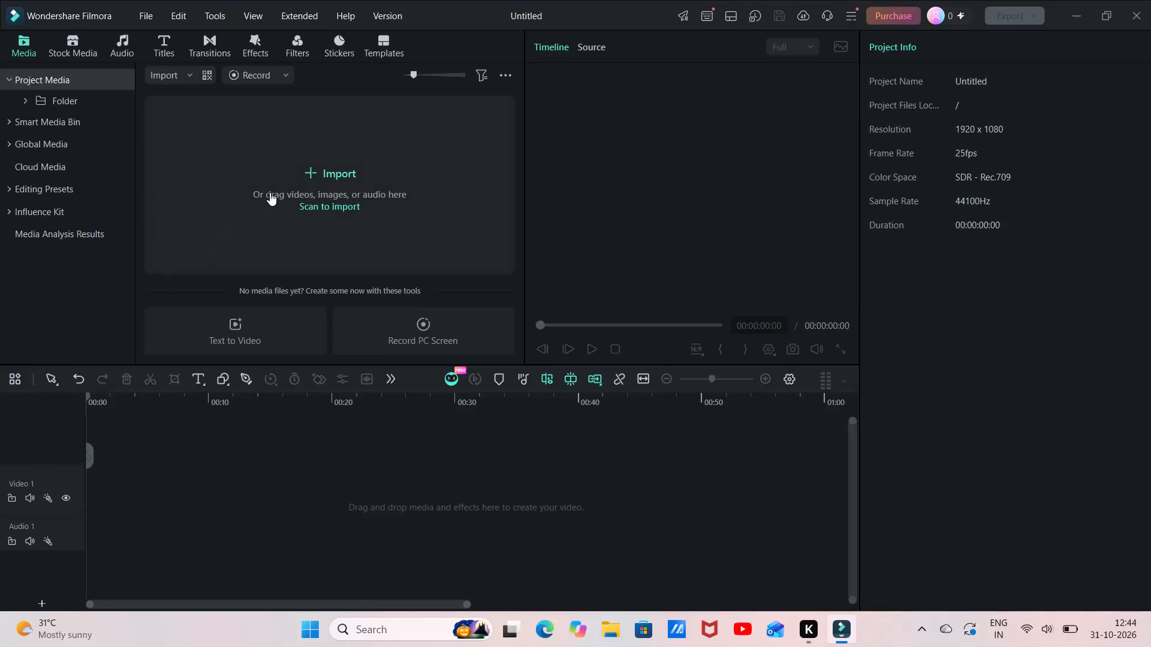
# Import the video file kho kho.mp4 into the project's media folder.
pyautogui.click(328, 170)
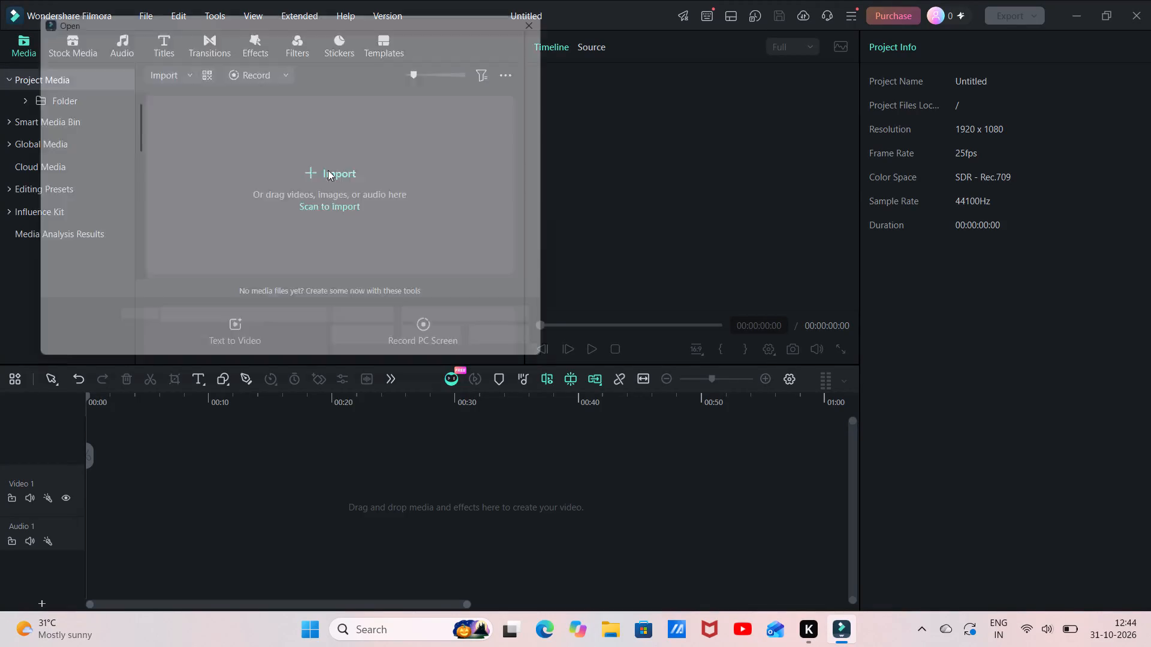
pyautogui.doubleClick(174, 155)
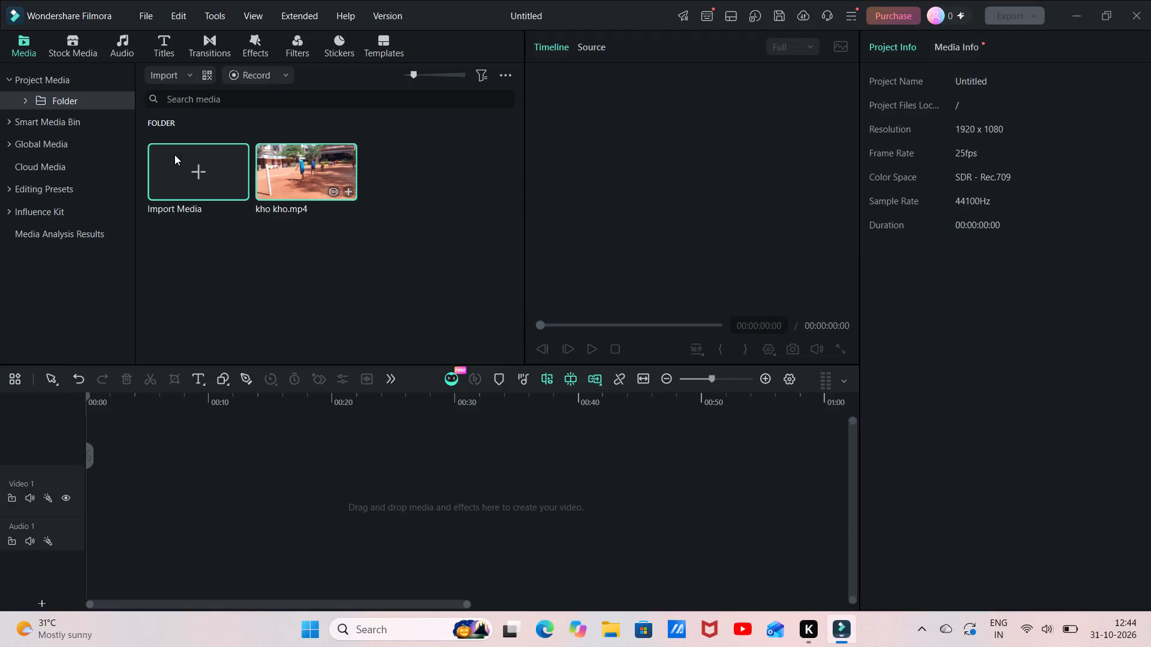
# Add kho kho.mp4 to the timeline, matching the project settings to the media at 854x480 30fps.
pyautogui.doubleClick(351, 174)
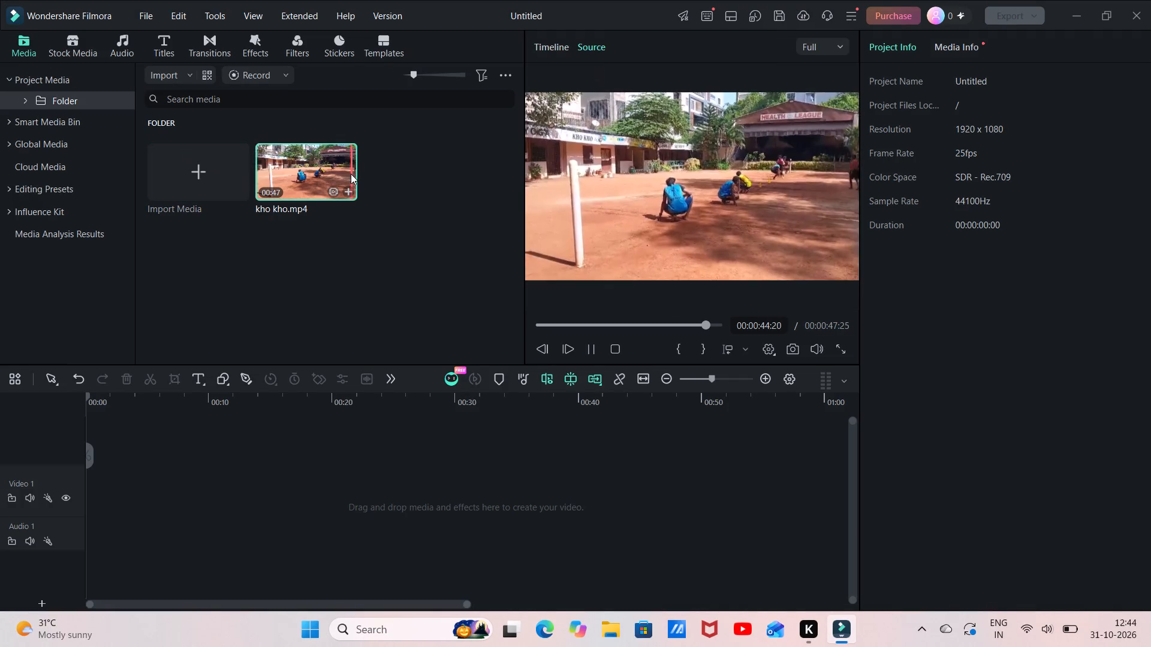
pyautogui.click(348, 196)
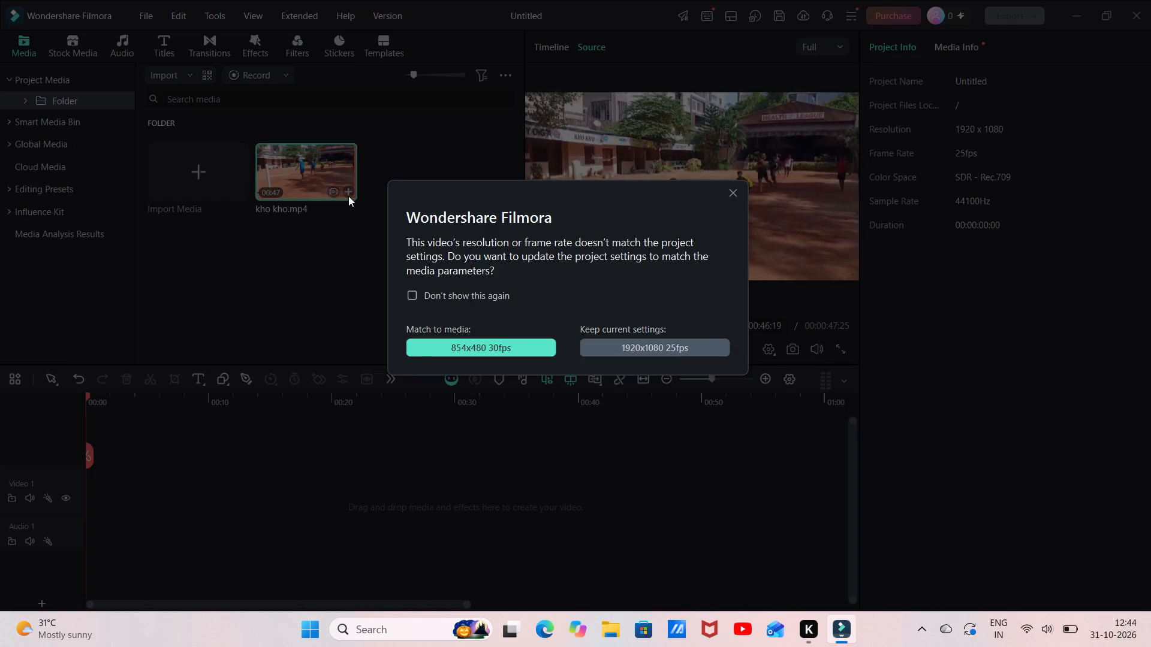
pyautogui.click(429, 340)
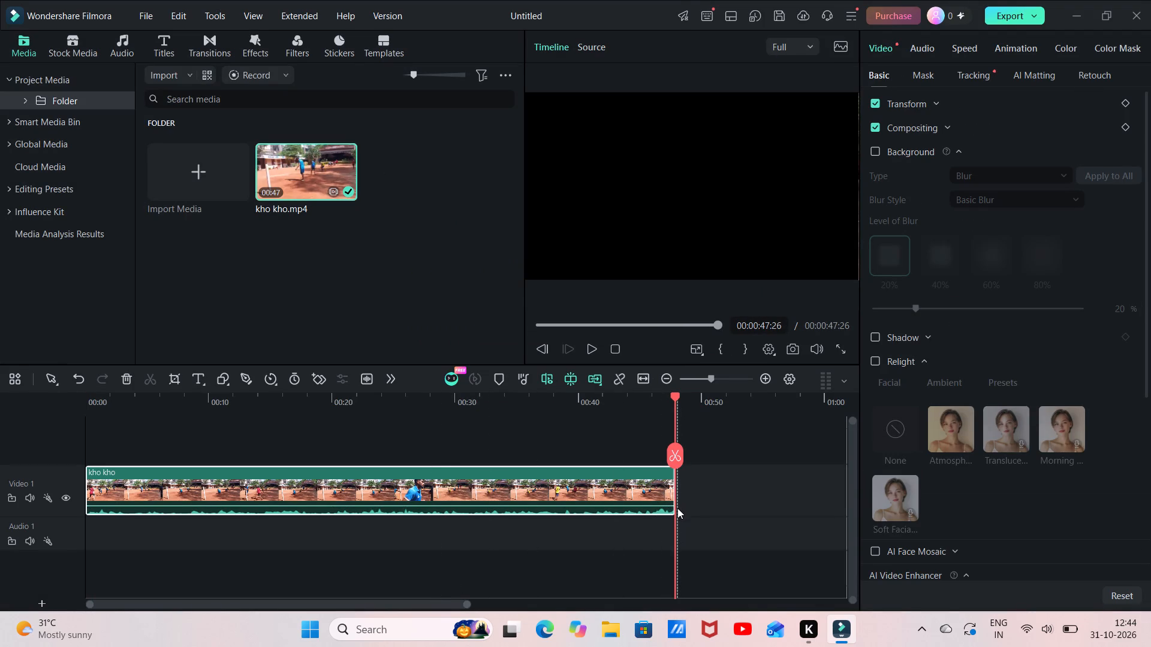
# Play the kho kho clip and examine its basic video options, including Relight, AI Face Mosaic and AI Video Enhancer.
pyautogui.click(589, 352)
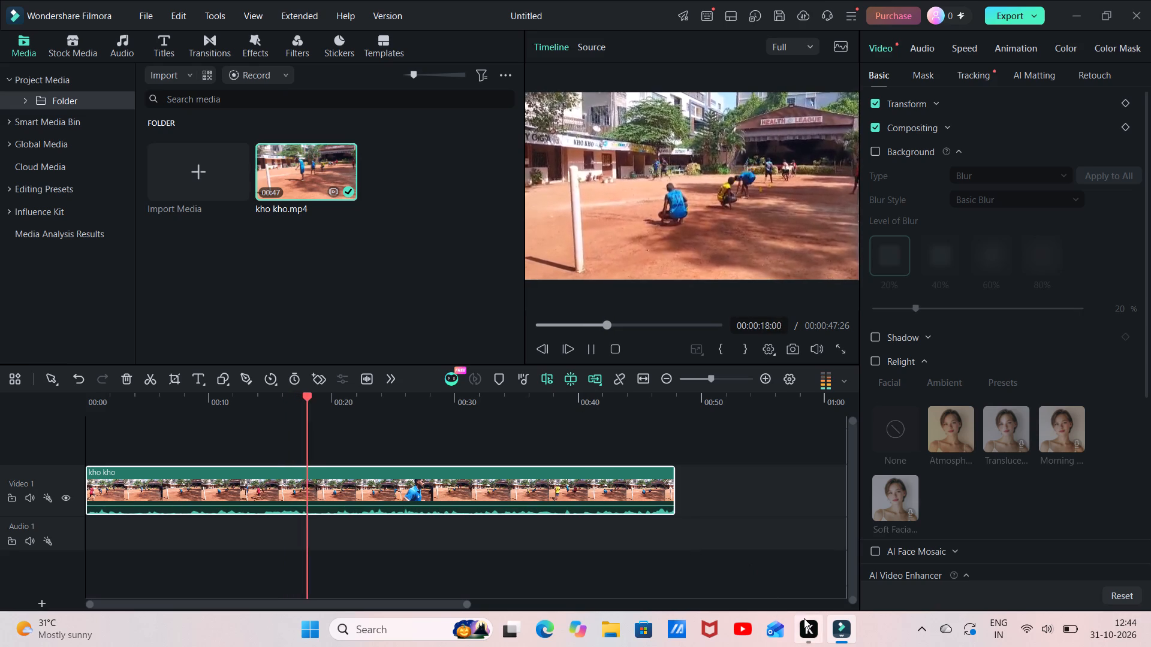
pyautogui.click(623, 528)
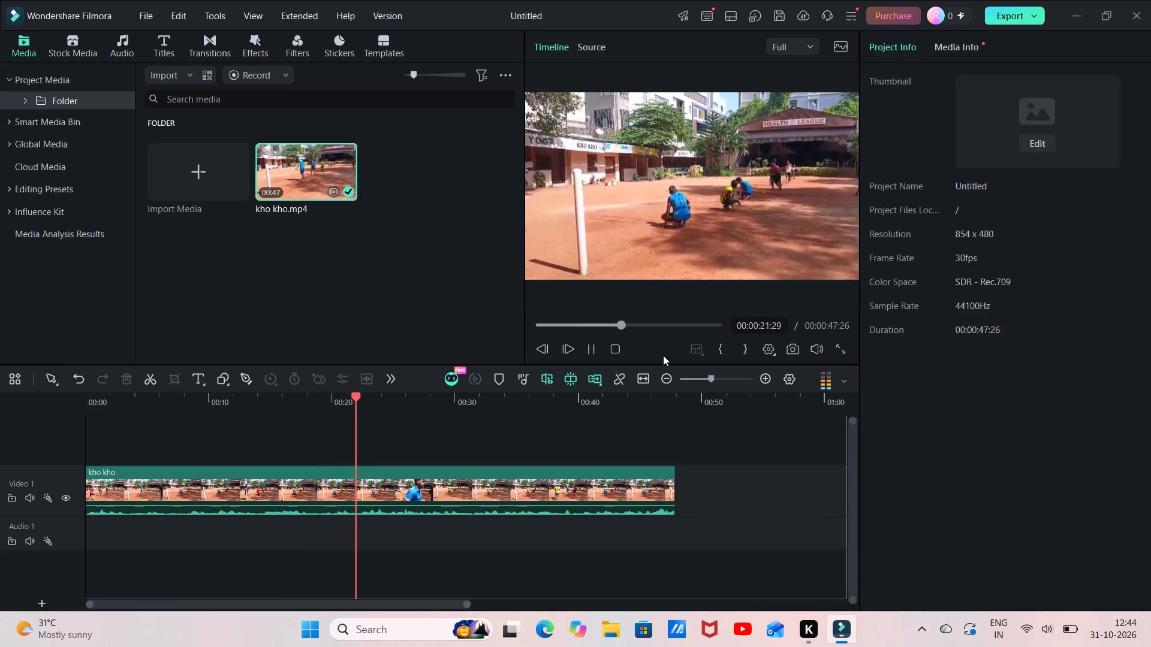
pyautogui.click(505, 470)
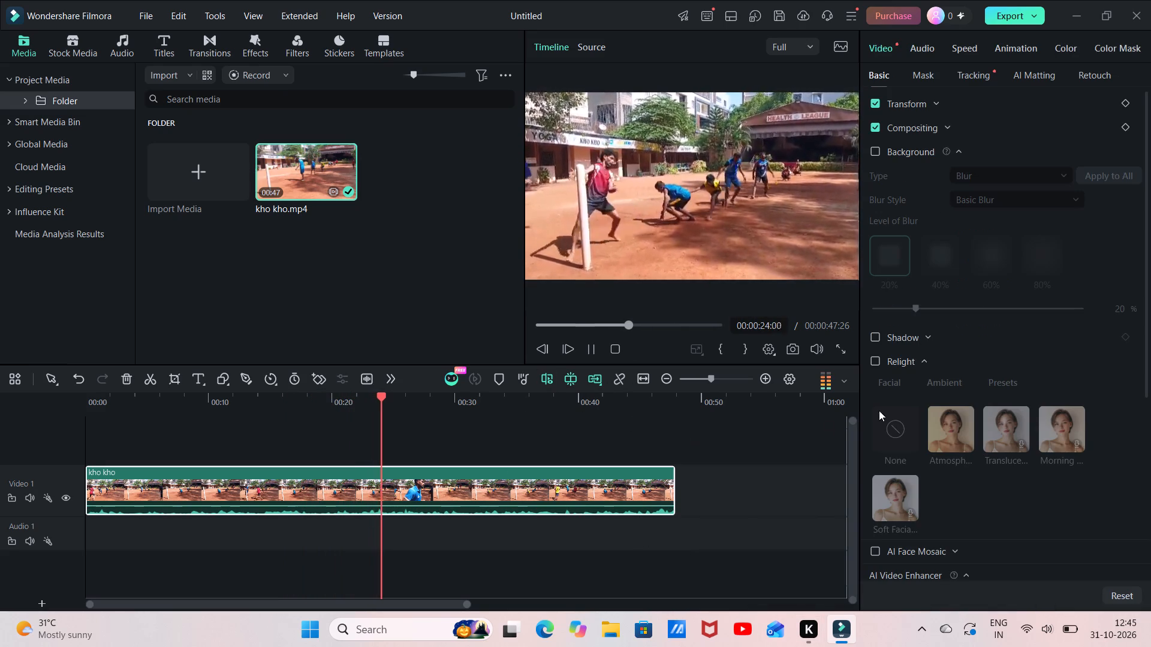
pyautogui.click(938, 424)
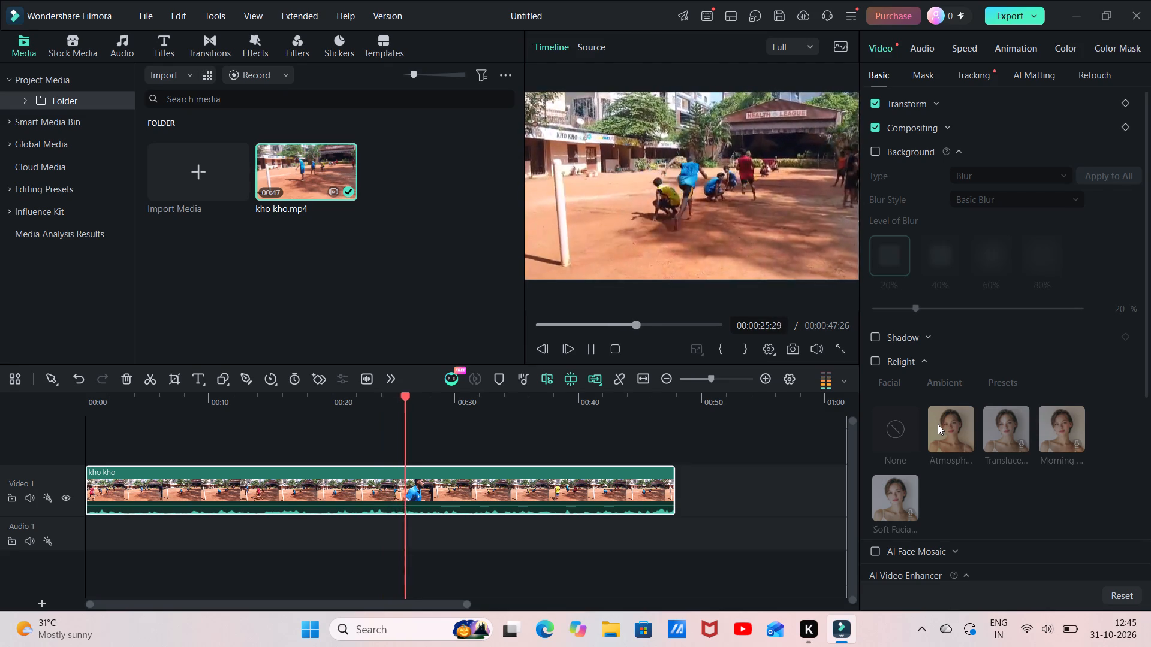
pyautogui.click(938, 424)
pyautogui.scroll(-1, 917, 541)
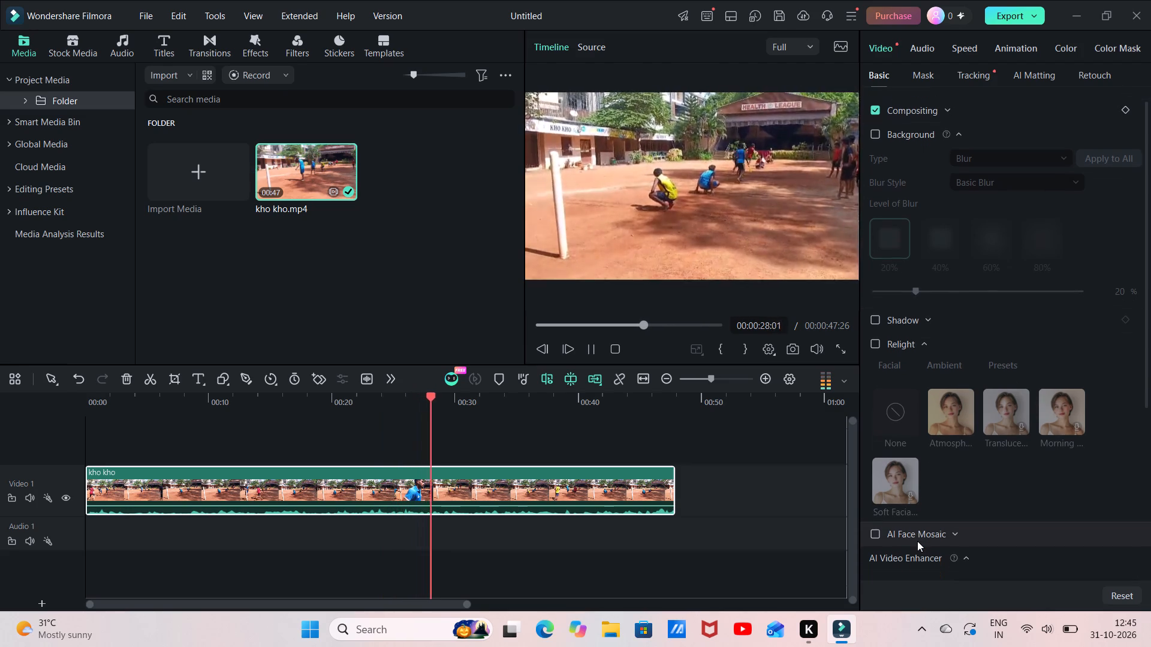
pyautogui.scroll(-1, 917, 541)
pyautogui.click(935, 534)
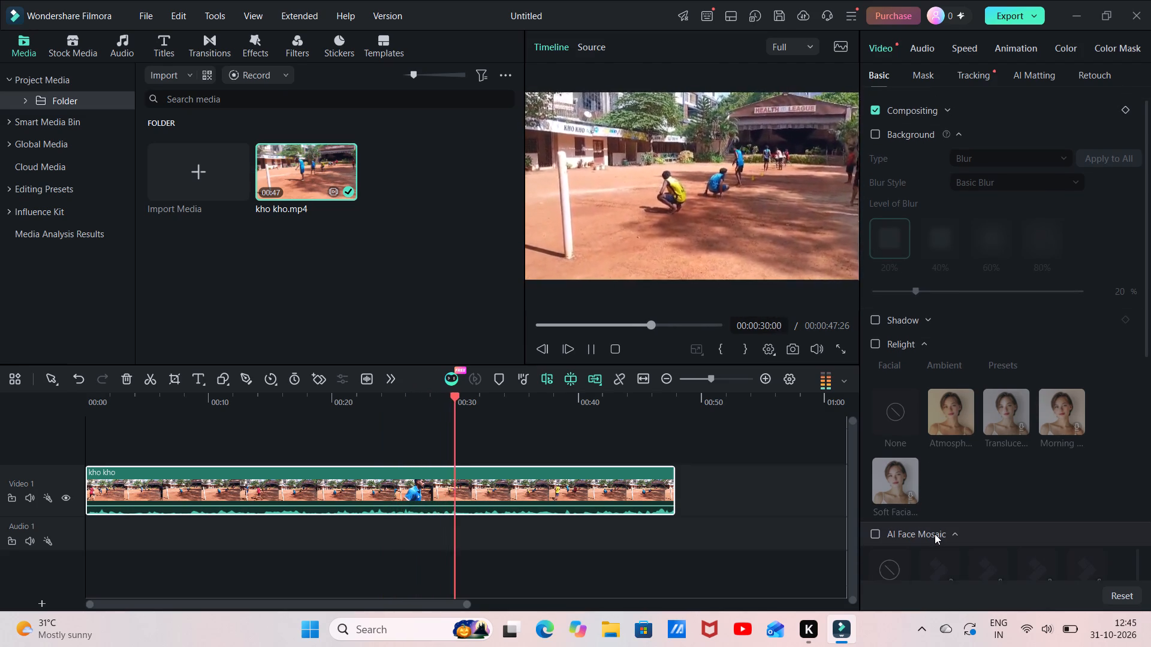
pyautogui.scroll(-2, 935, 534)
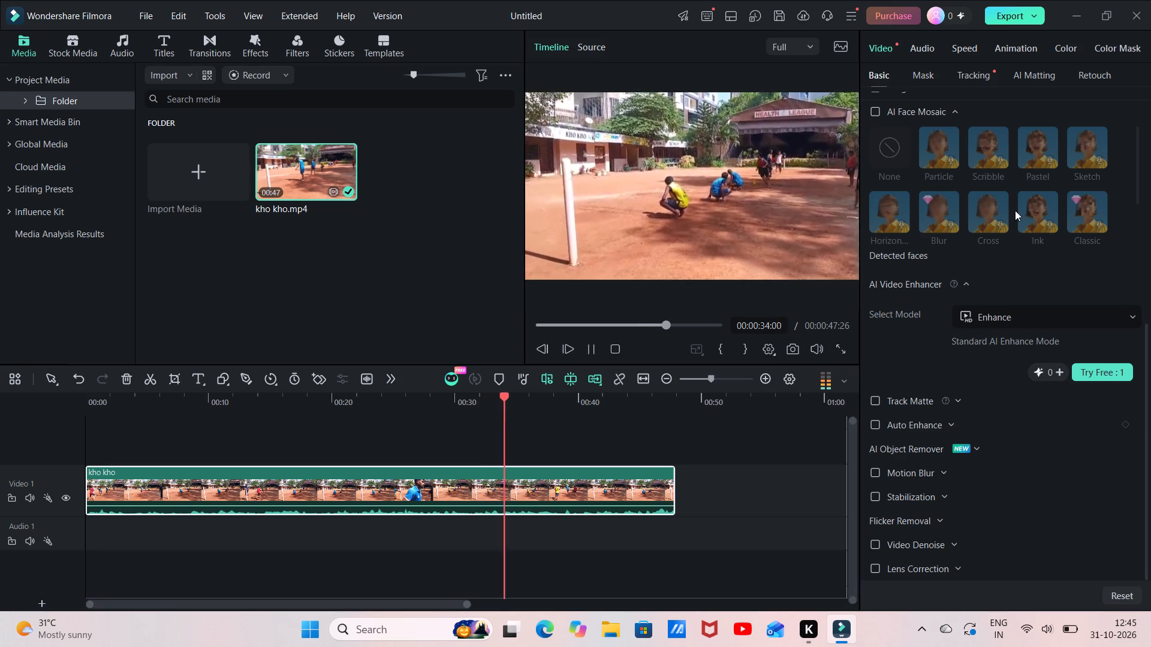
pyautogui.scroll(2, 798, 260)
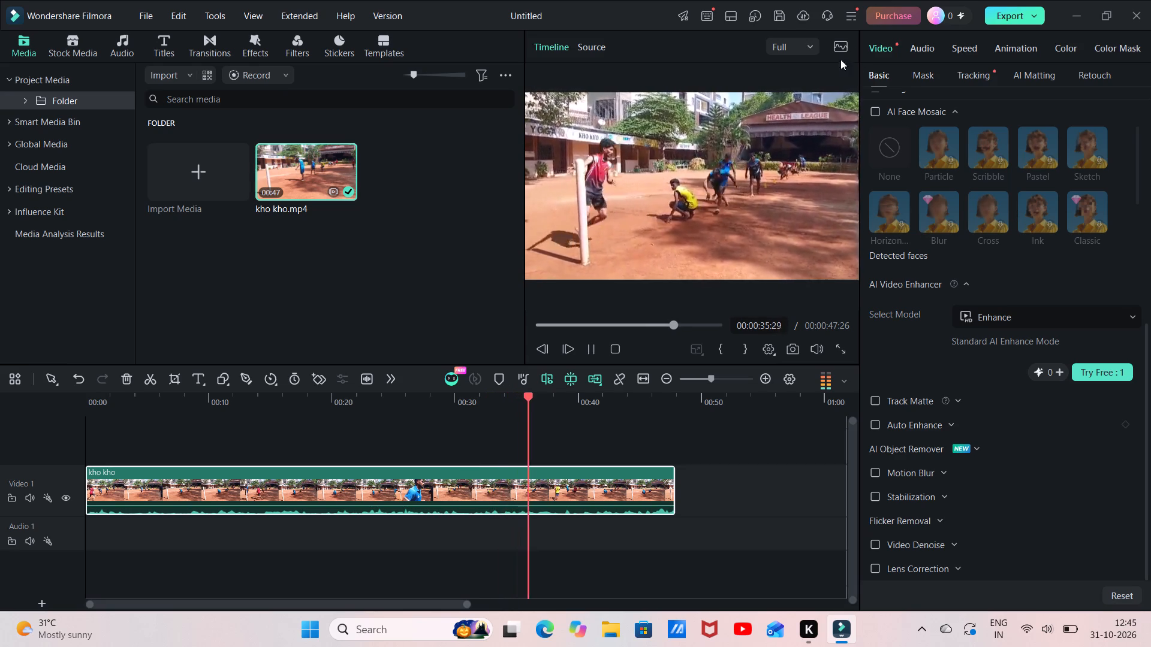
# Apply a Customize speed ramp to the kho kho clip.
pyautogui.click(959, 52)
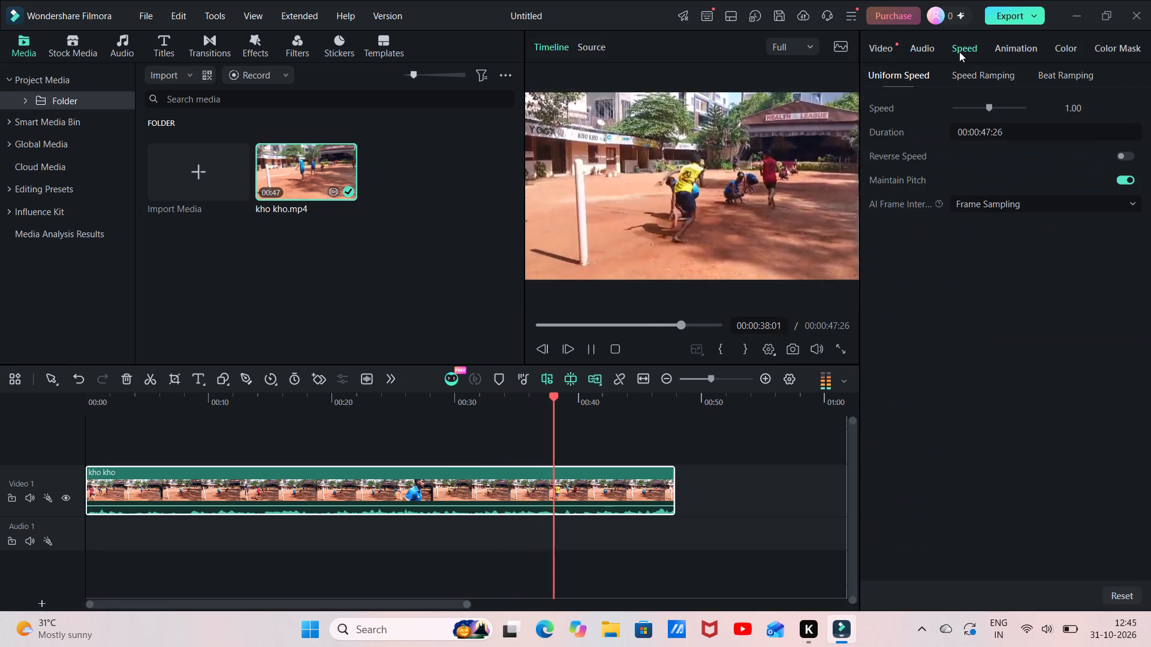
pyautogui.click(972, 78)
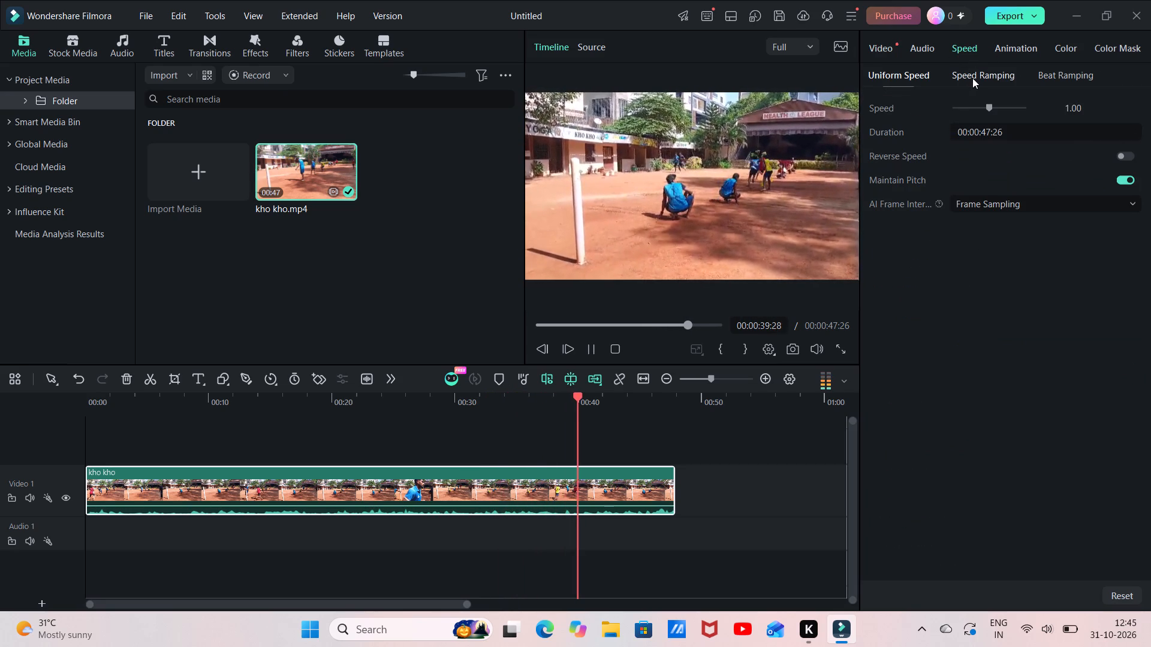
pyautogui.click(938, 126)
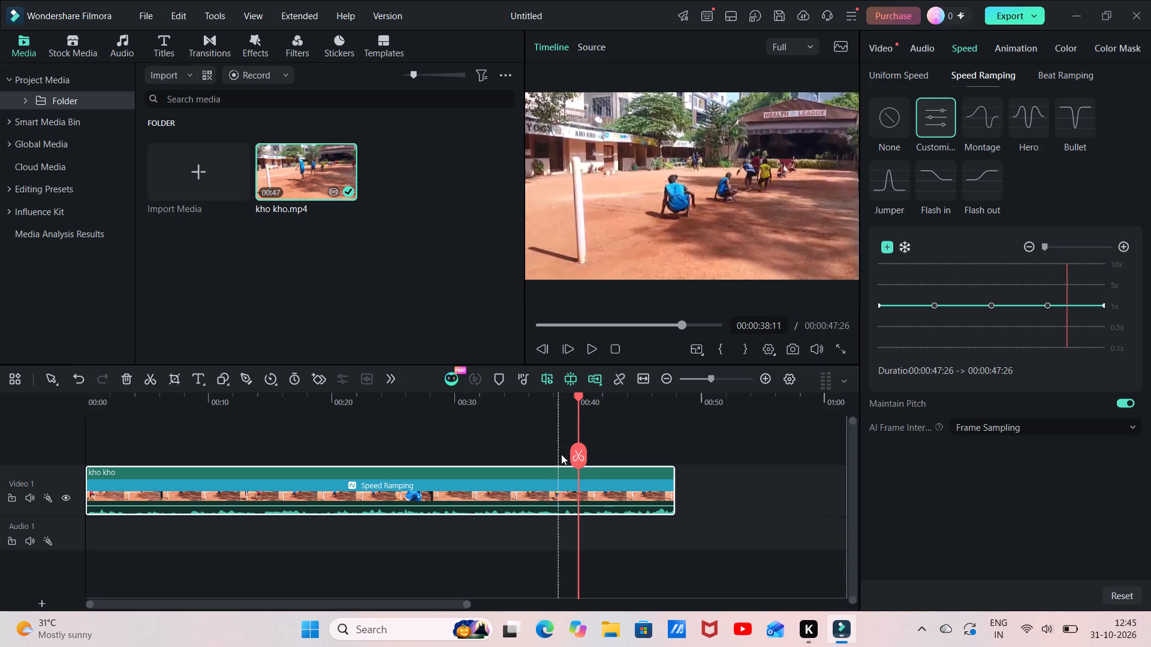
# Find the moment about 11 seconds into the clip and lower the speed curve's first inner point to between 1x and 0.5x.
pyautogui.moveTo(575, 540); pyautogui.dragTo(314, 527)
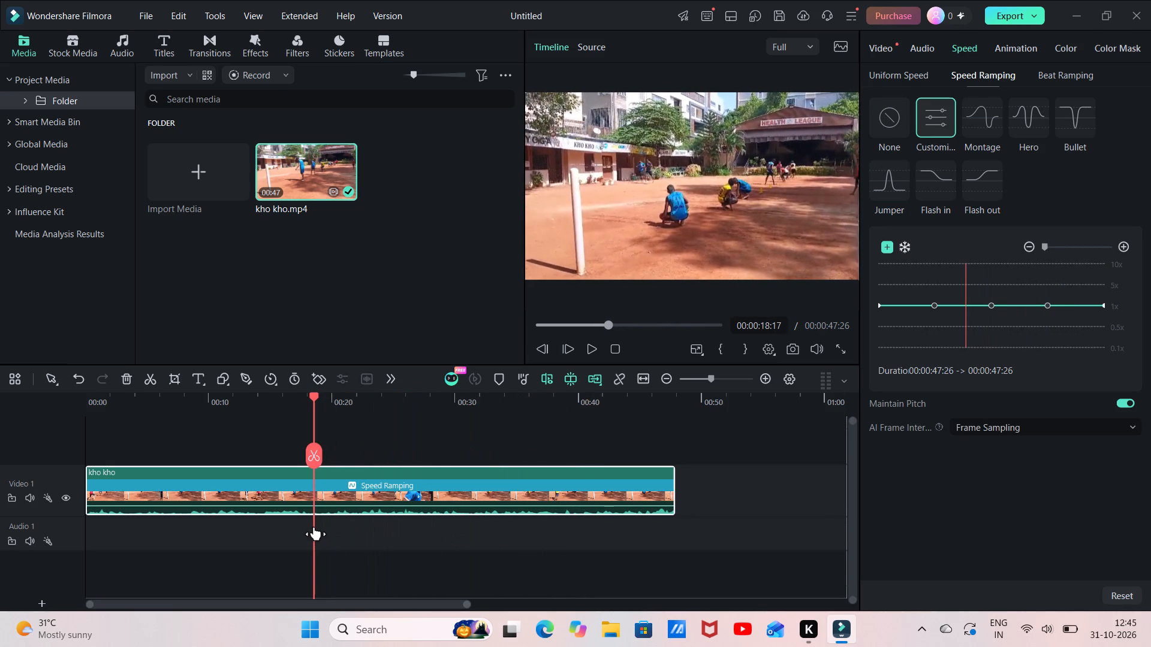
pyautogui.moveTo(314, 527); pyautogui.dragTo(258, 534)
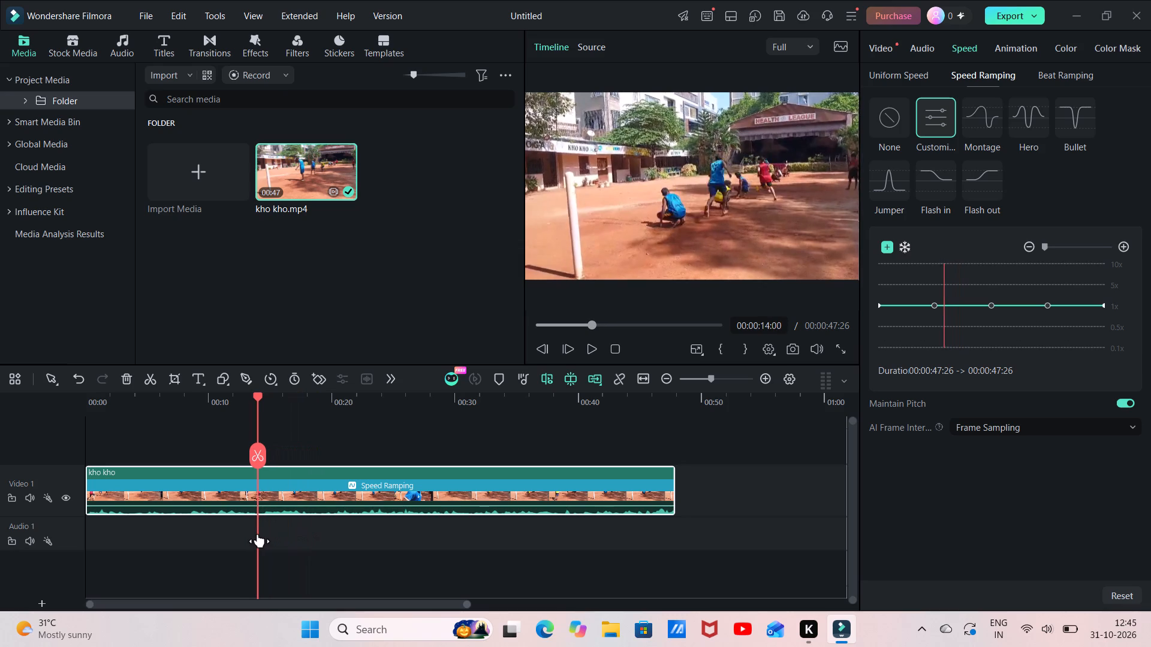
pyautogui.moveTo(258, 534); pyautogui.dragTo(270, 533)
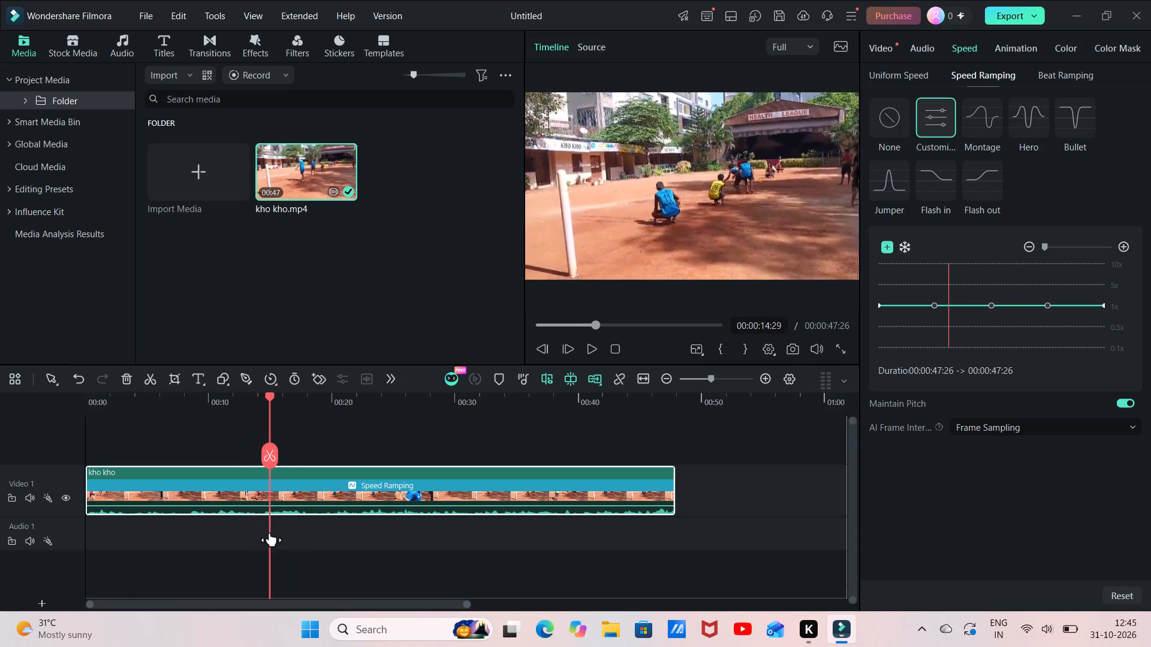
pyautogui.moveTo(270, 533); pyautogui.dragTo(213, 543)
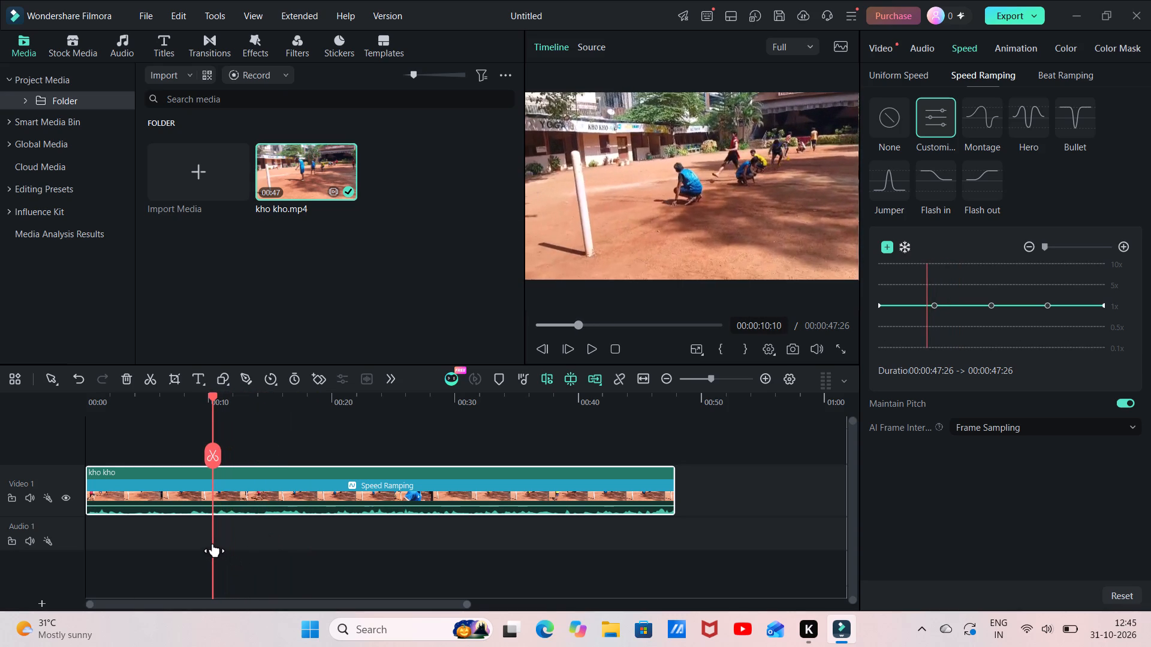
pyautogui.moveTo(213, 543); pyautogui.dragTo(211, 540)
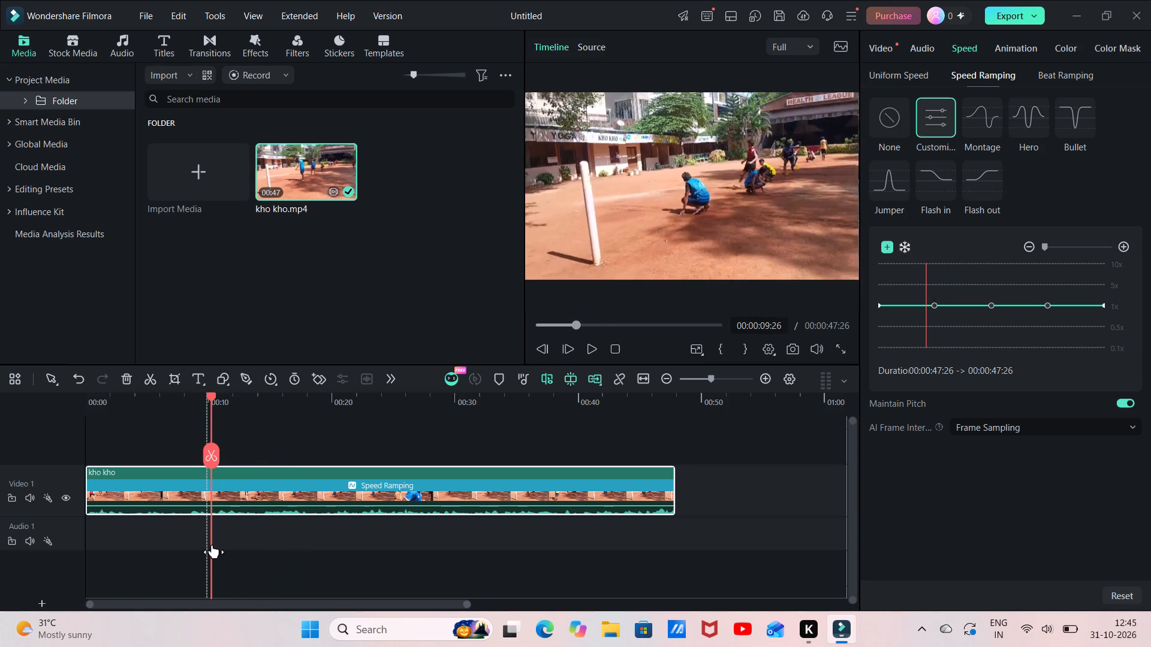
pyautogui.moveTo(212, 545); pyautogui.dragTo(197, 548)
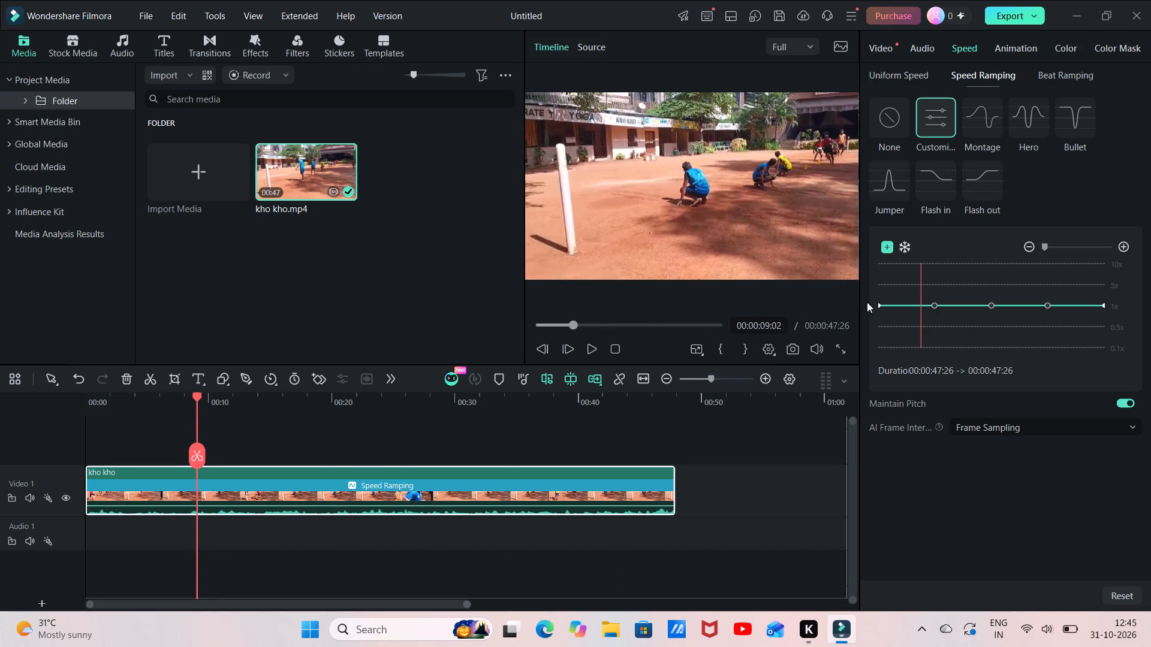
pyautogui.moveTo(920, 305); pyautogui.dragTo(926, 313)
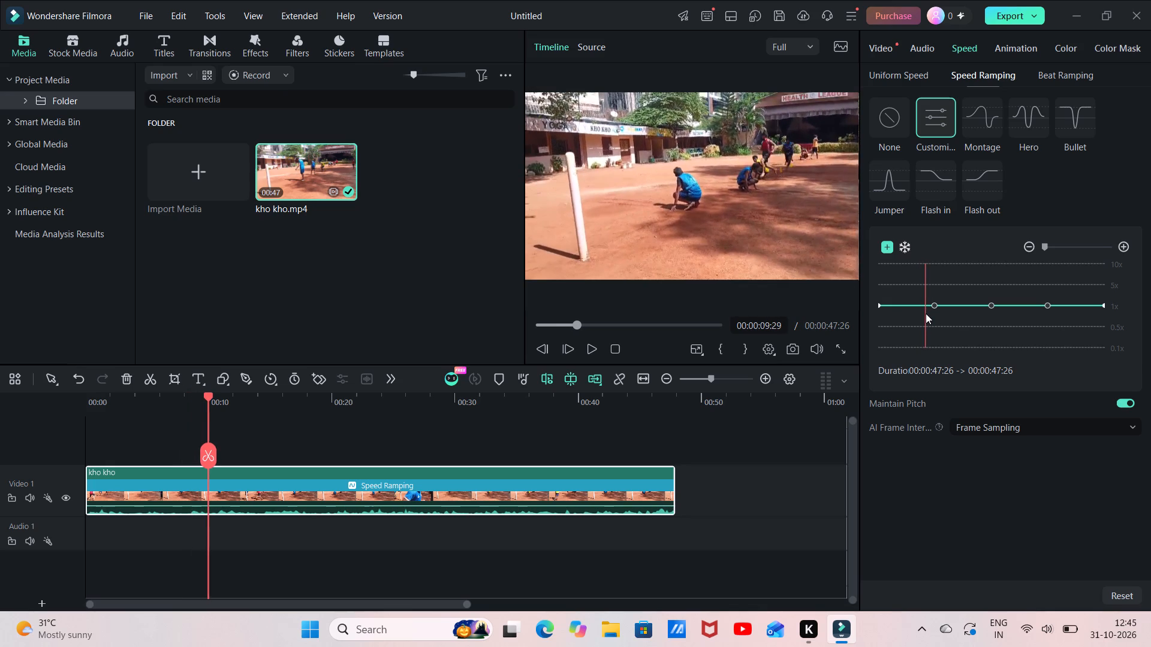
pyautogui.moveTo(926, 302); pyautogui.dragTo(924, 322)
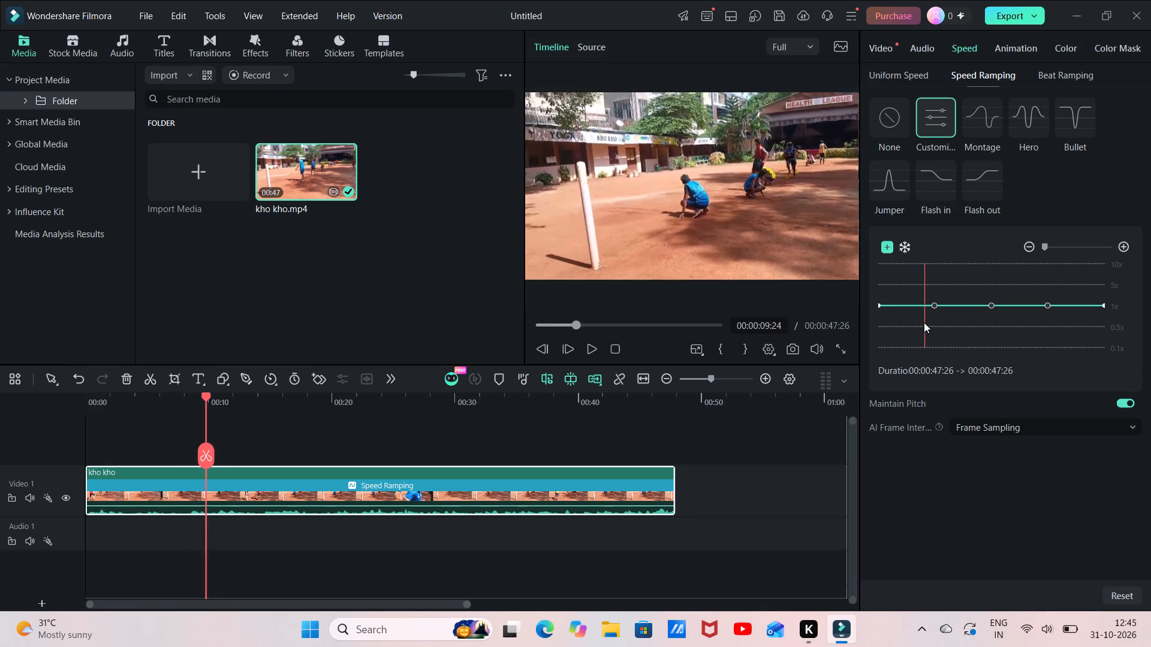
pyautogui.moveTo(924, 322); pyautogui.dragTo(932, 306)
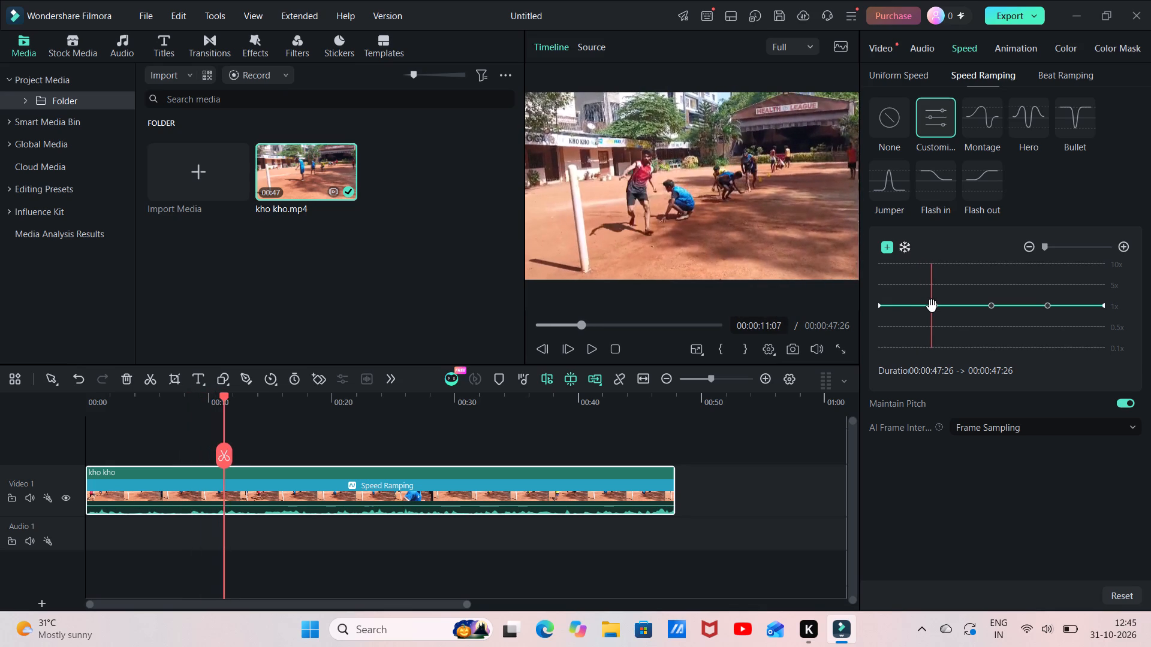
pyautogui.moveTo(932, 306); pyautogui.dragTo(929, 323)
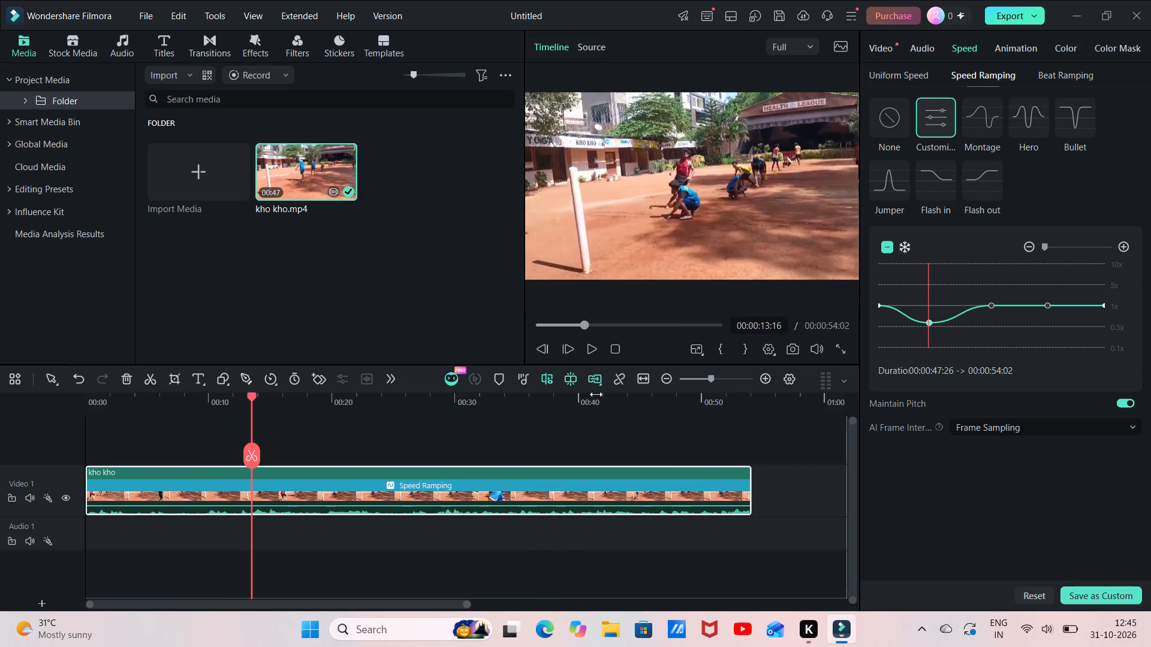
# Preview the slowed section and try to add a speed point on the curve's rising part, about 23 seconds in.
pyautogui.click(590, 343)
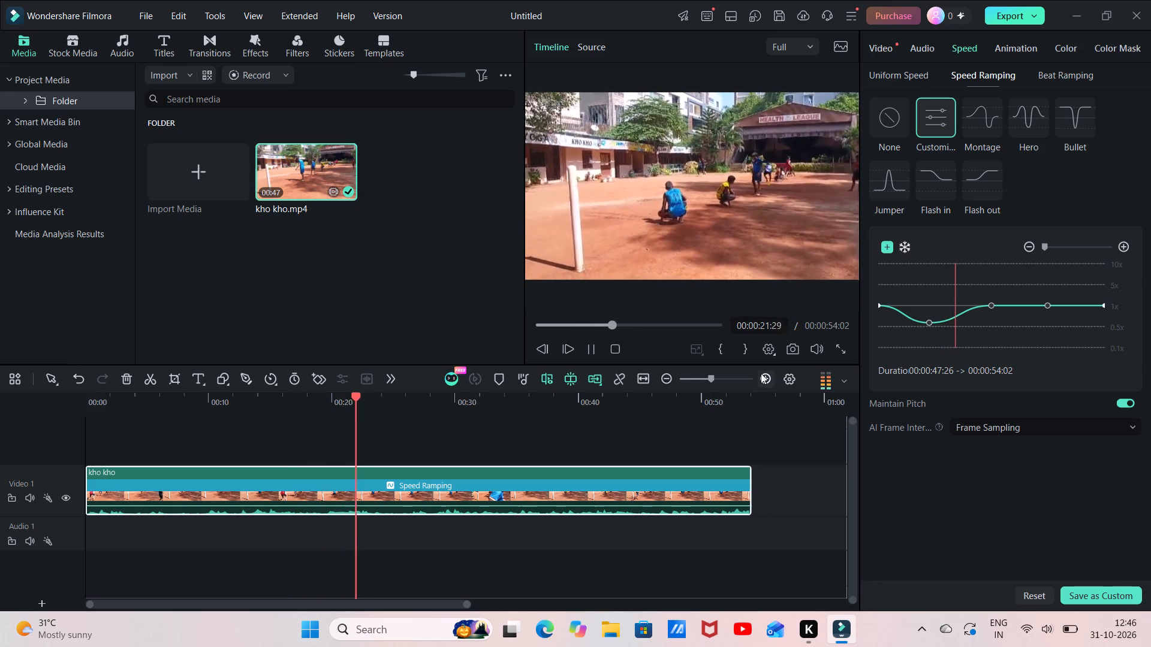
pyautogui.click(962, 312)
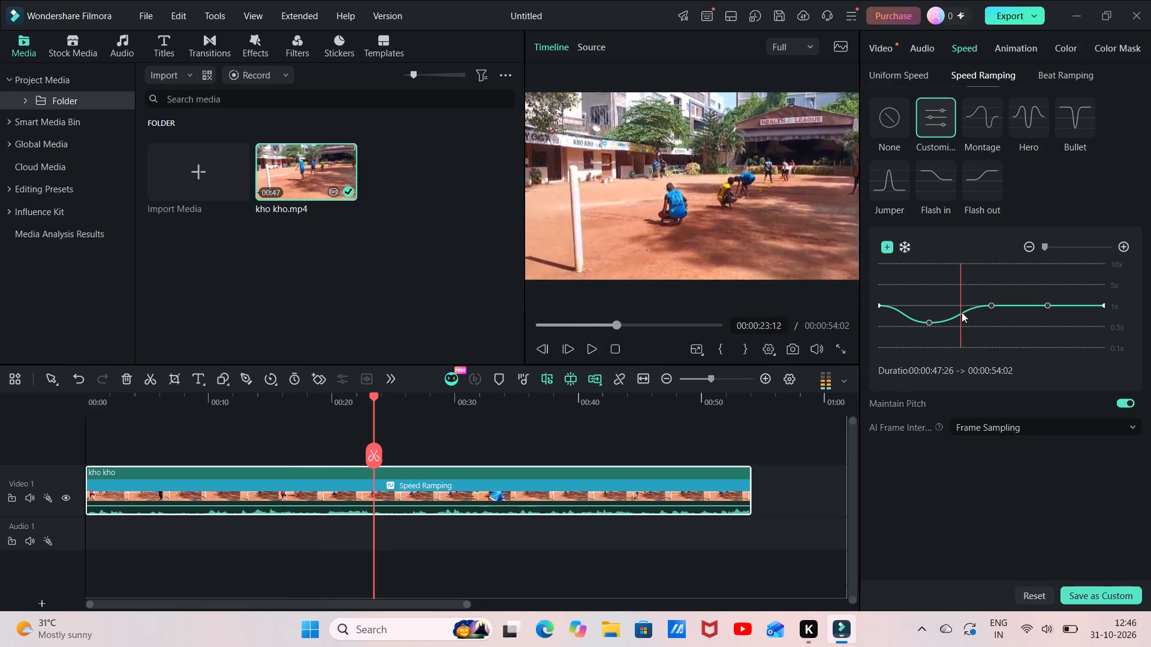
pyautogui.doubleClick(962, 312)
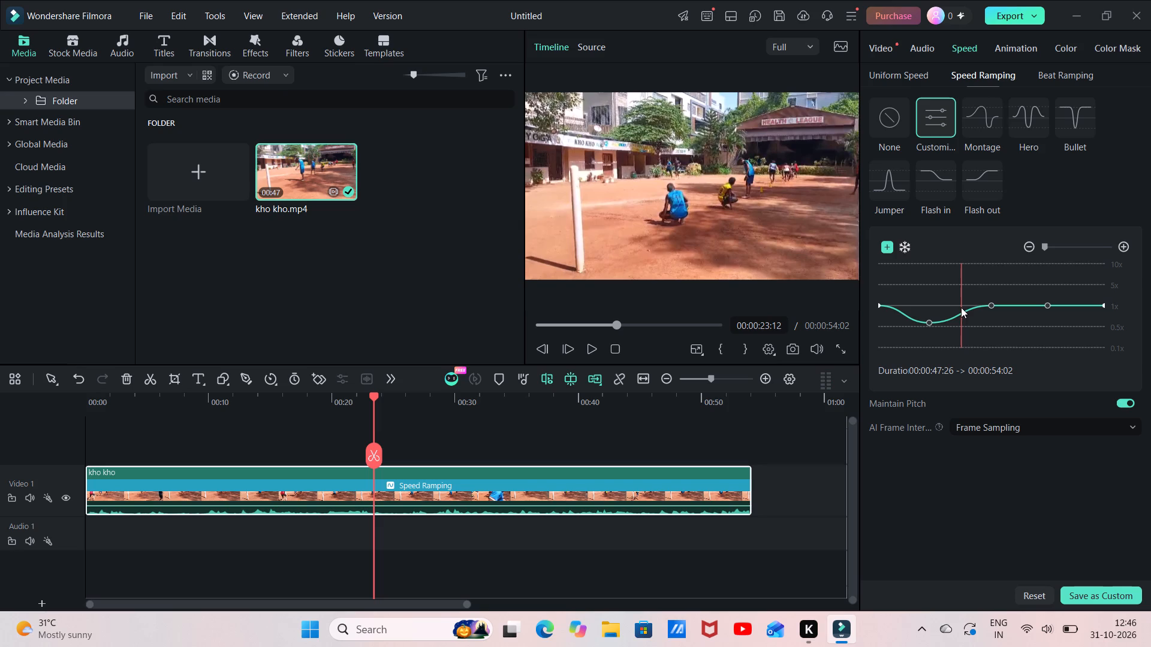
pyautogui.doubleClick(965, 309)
# Apply the Montage speed ramping preset to the kho kho clip.
pyautogui.click(974, 115)
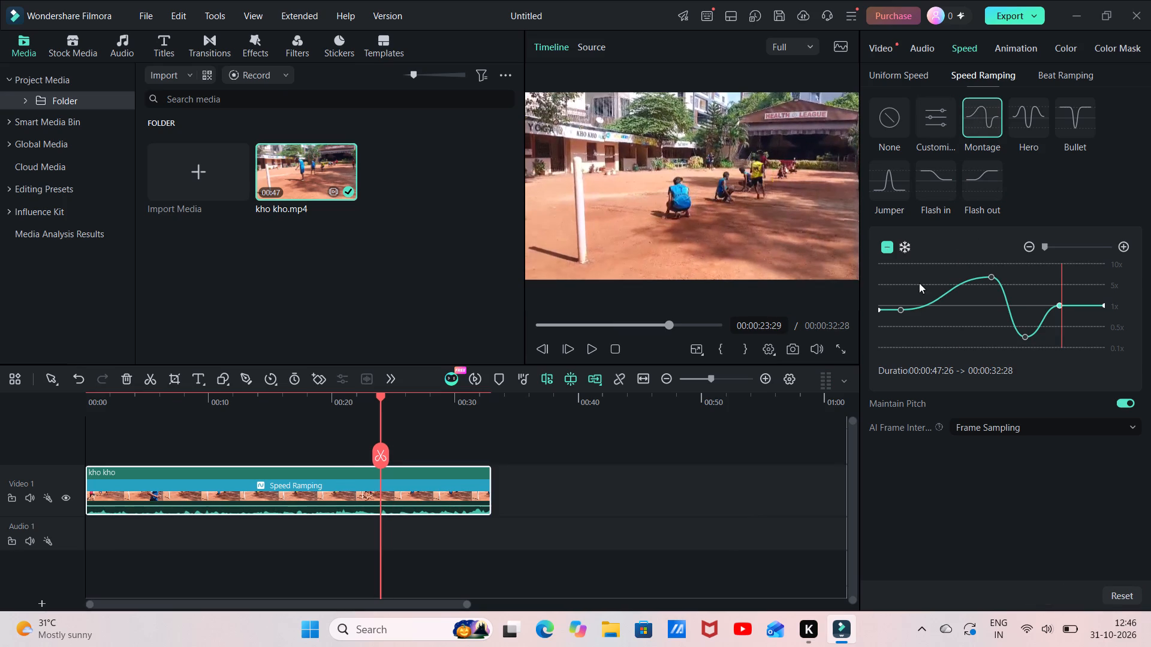
# Play back the ramped clip, returning to the start of the timeline to review the Montage speed changes.
pyautogui.click(586, 348)
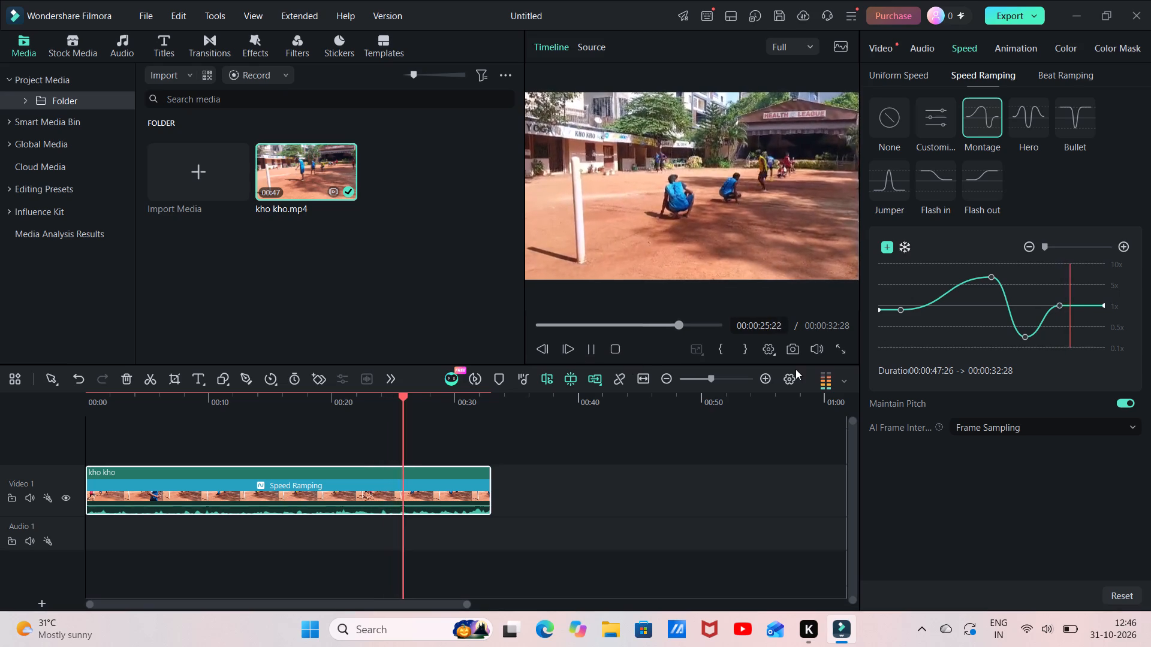
pyautogui.click(430, 438)
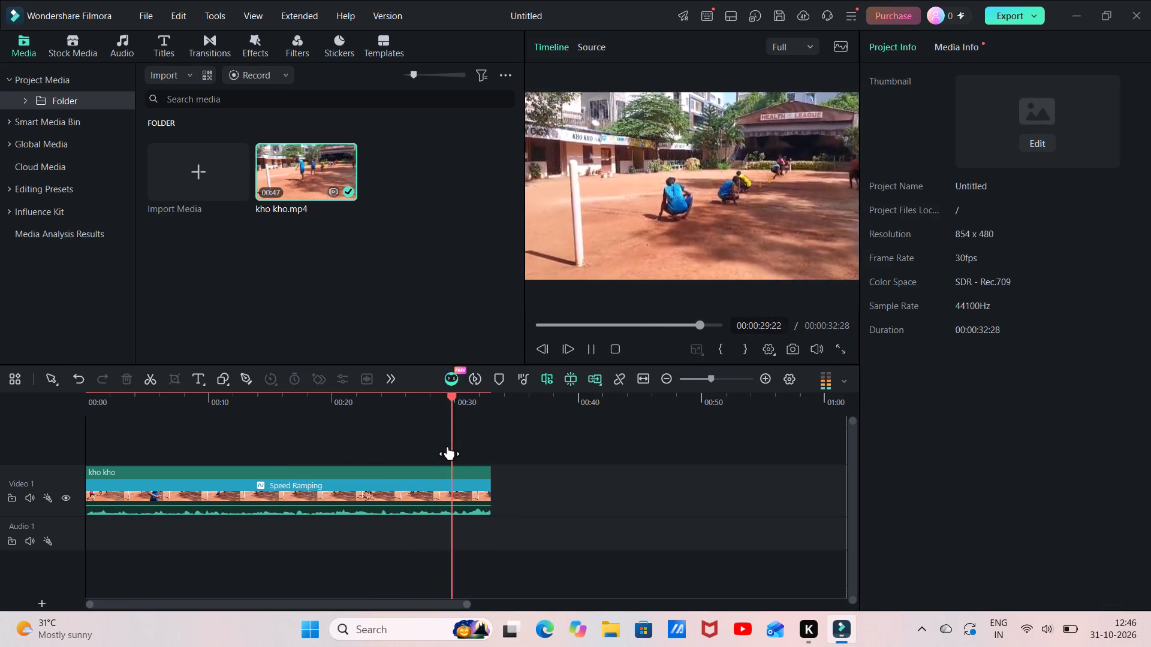
pyautogui.moveTo(448, 446); pyautogui.dragTo(0, 455)
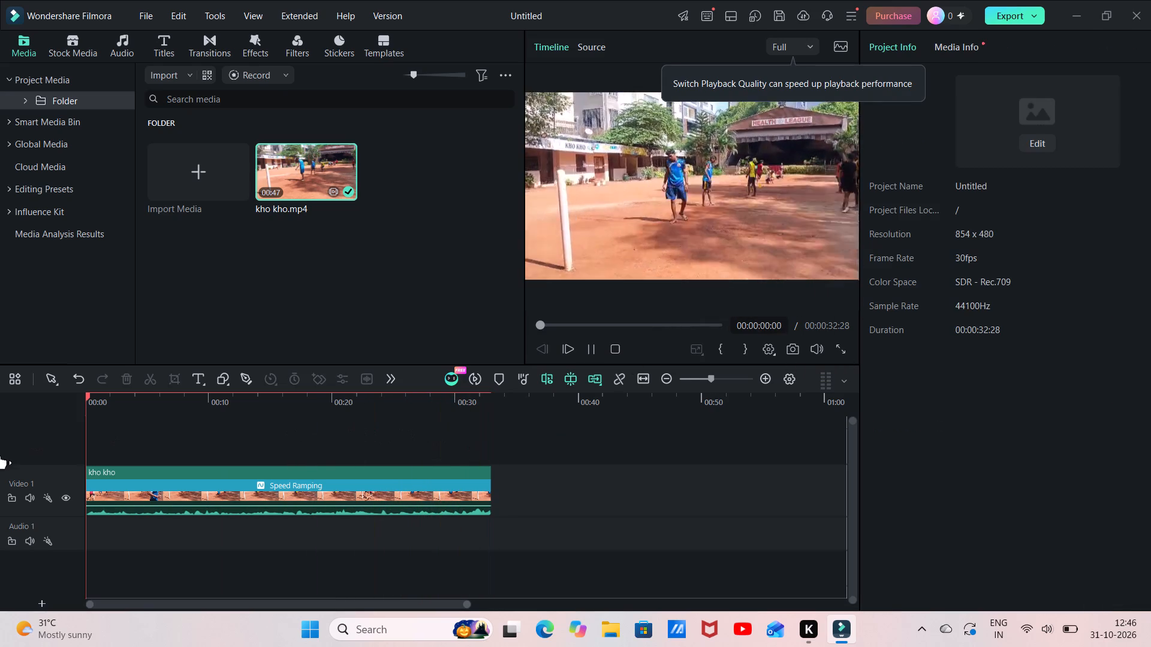
pyautogui.moveTo(0, 455); pyautogui.dragTo(0, 463)
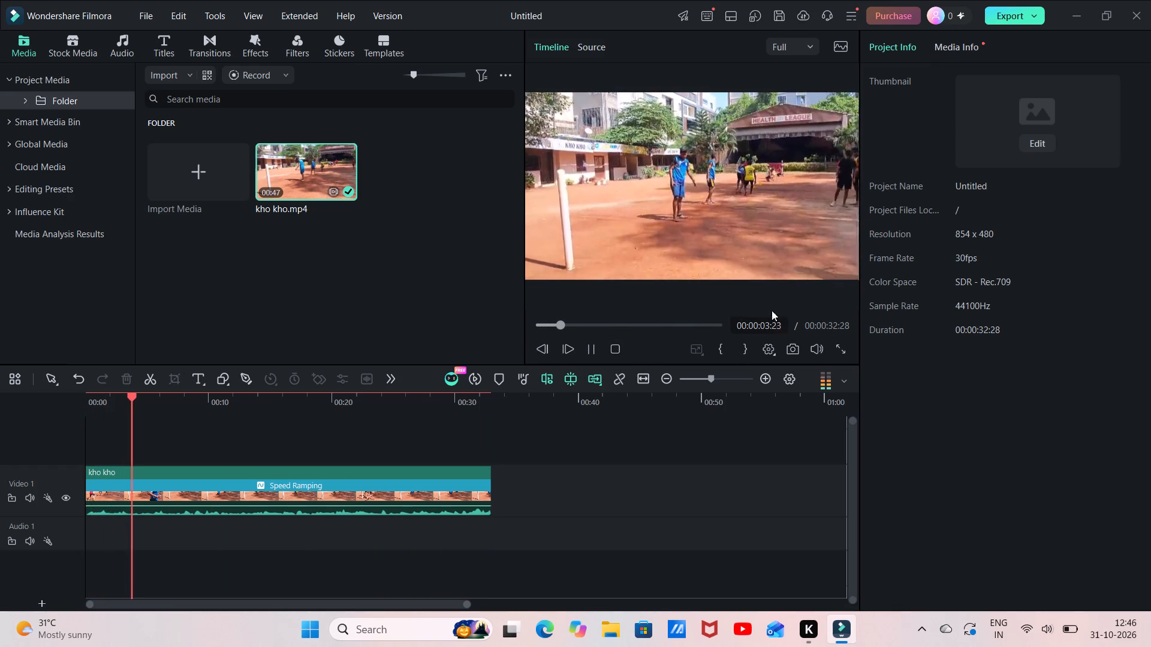
# Select the kho kho clip and lower the peak of its Montage speed curve to between 5x and 1x.
pyautogui.click(469, 489)
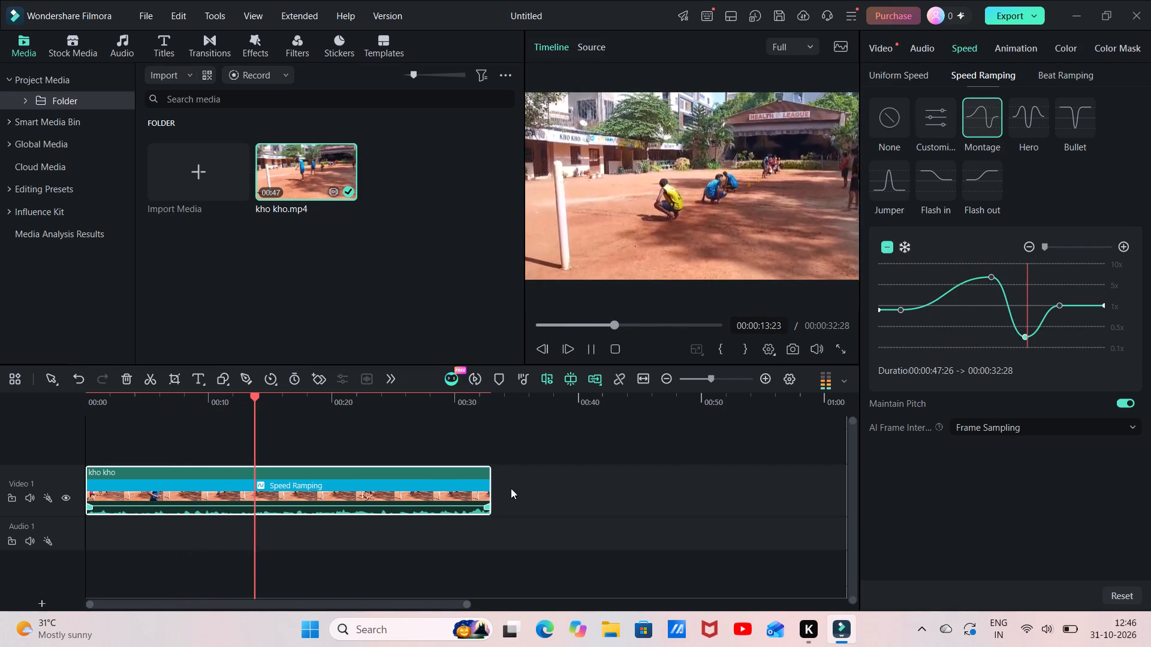
pyautogui.click(956, 288)
pyautogui.moveTo(957, 284); pyautogui.dragTo(990, 276)
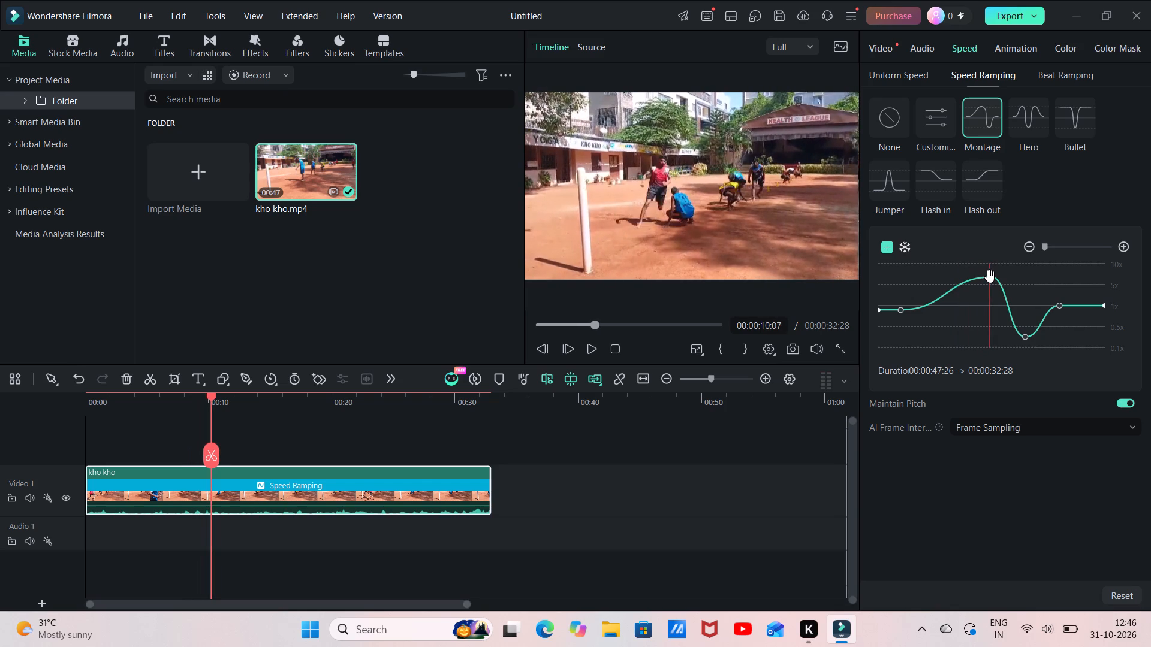
pyautogui.moveTo(990, 276); pyautogui.dragTo(989, 291)
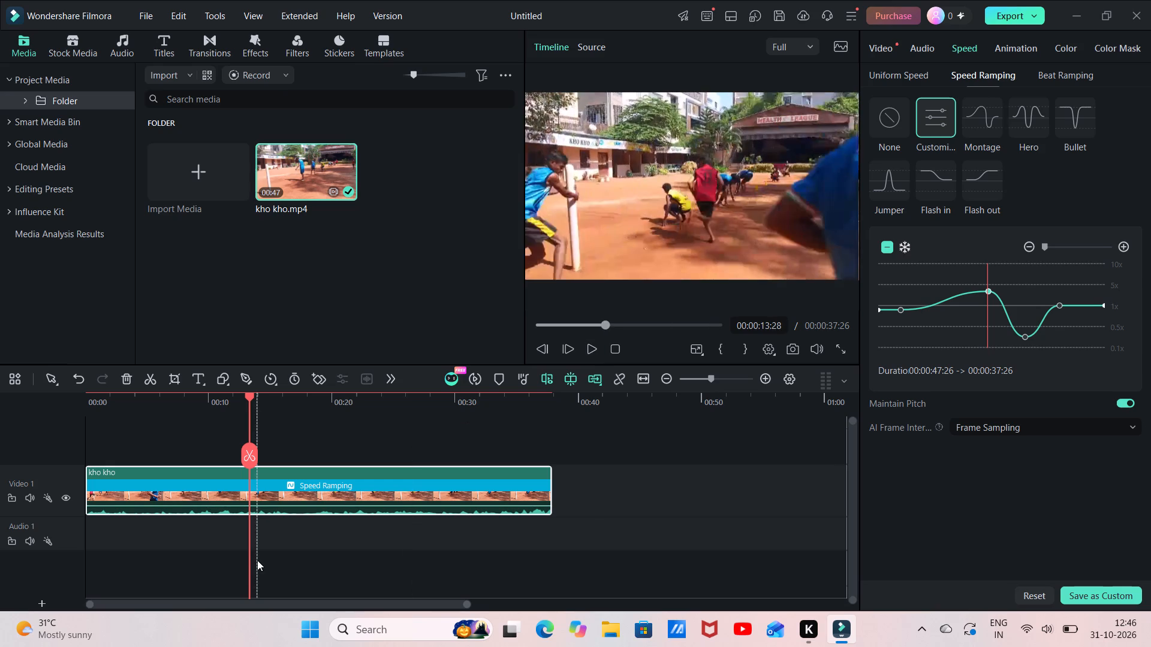
# Play the clip from the start and flatten the speed curve, bringing both its dip and its peak between 1x and 0.5x.
pyautogui.moveTo(249, 559); pyautogui.dragTo(46, 568)
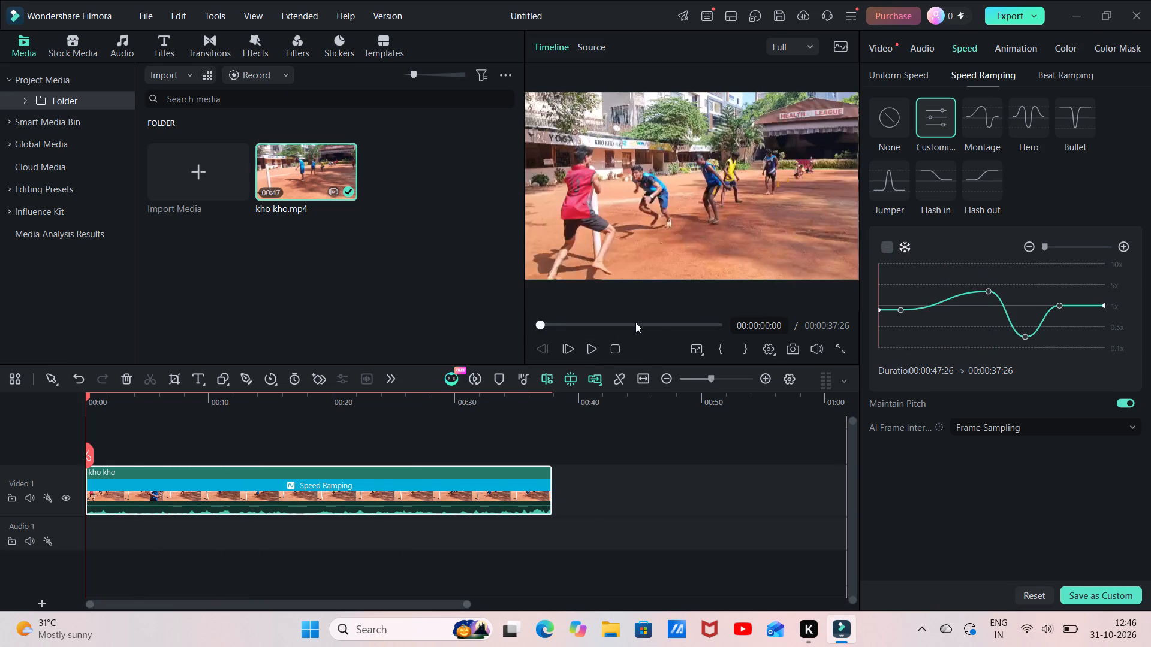
pyautogui.click(590, 350)
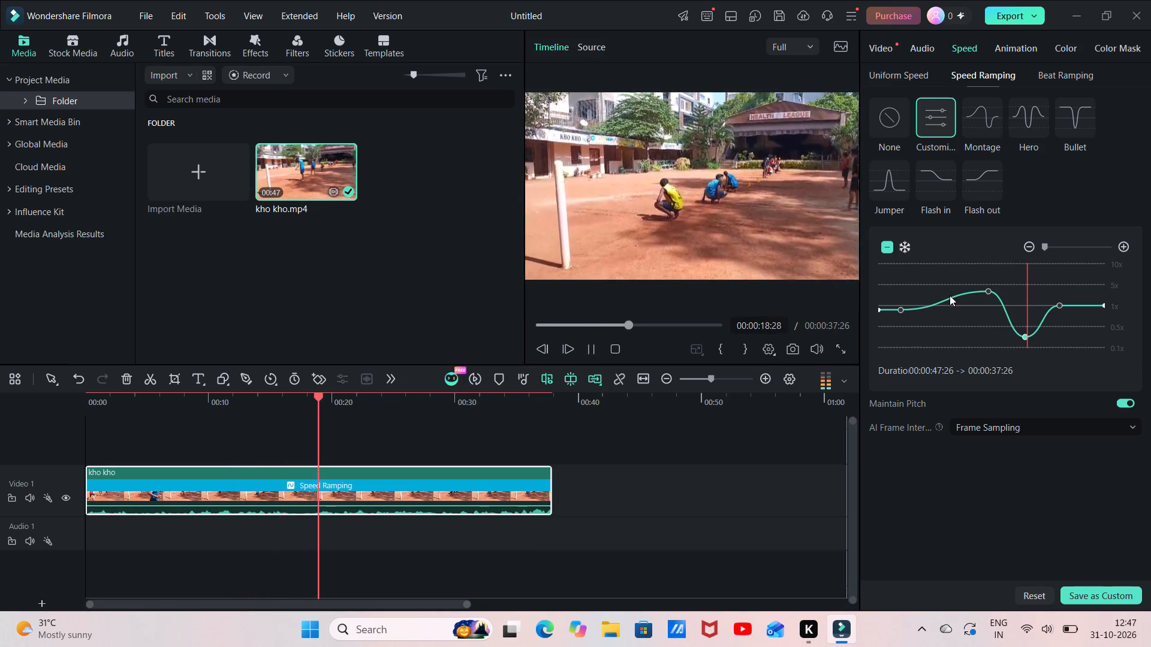
pyautogui.moveTo(1023, 337); pyautogui.dragTo(1025, 315)
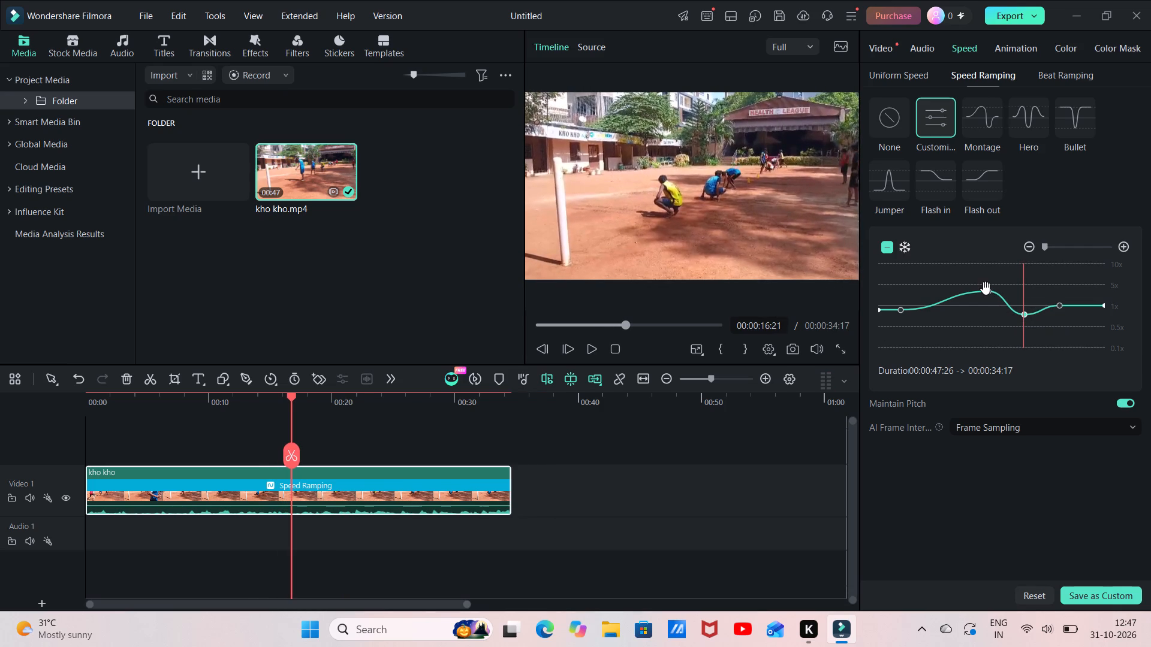
pyautogui.moveTo(986, 288); pyautogui.dragTo(978, 305)
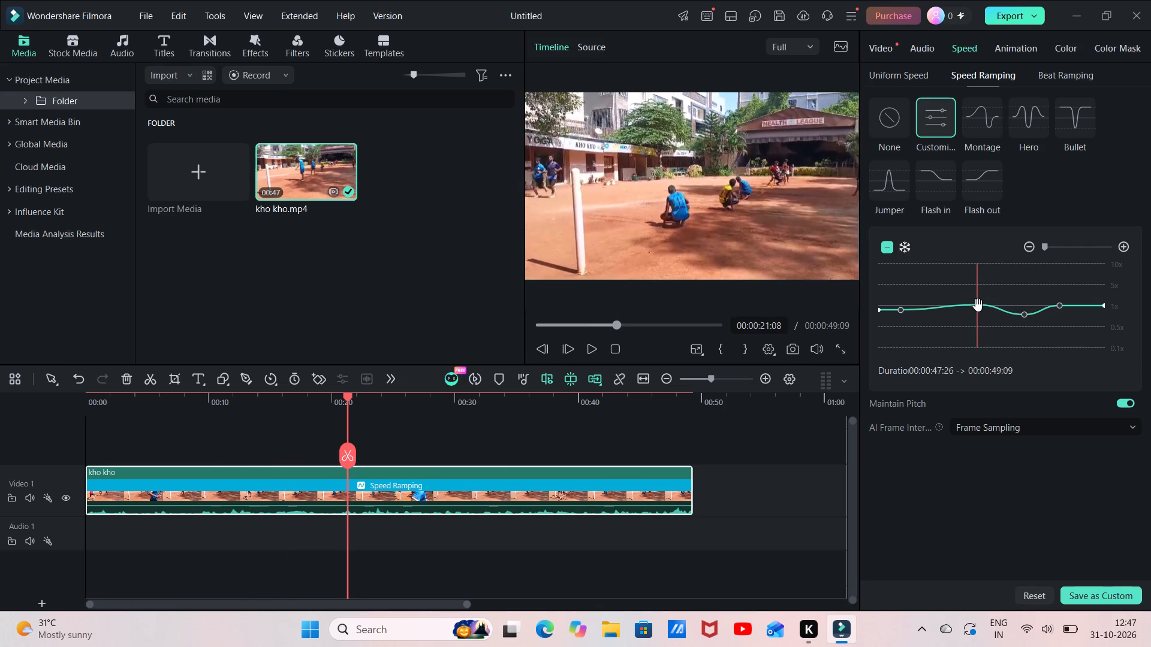
pyautogui.click(978, 305)
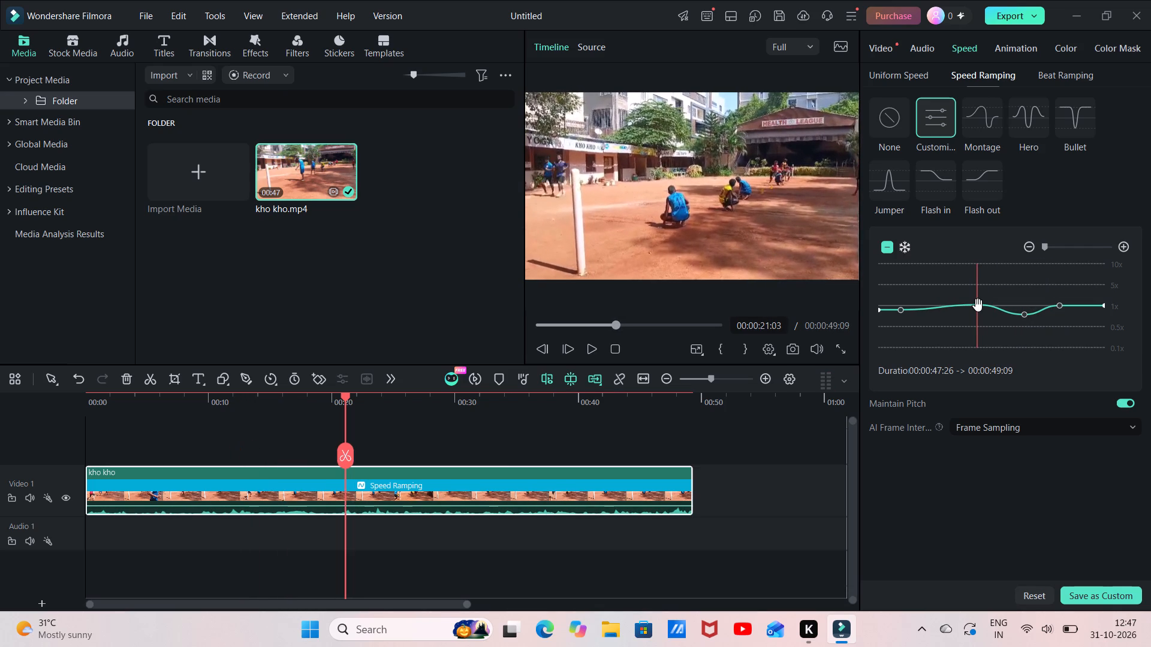
pyautogui.moveTo(978, 305); pyautogui.dragTo(976, 317)
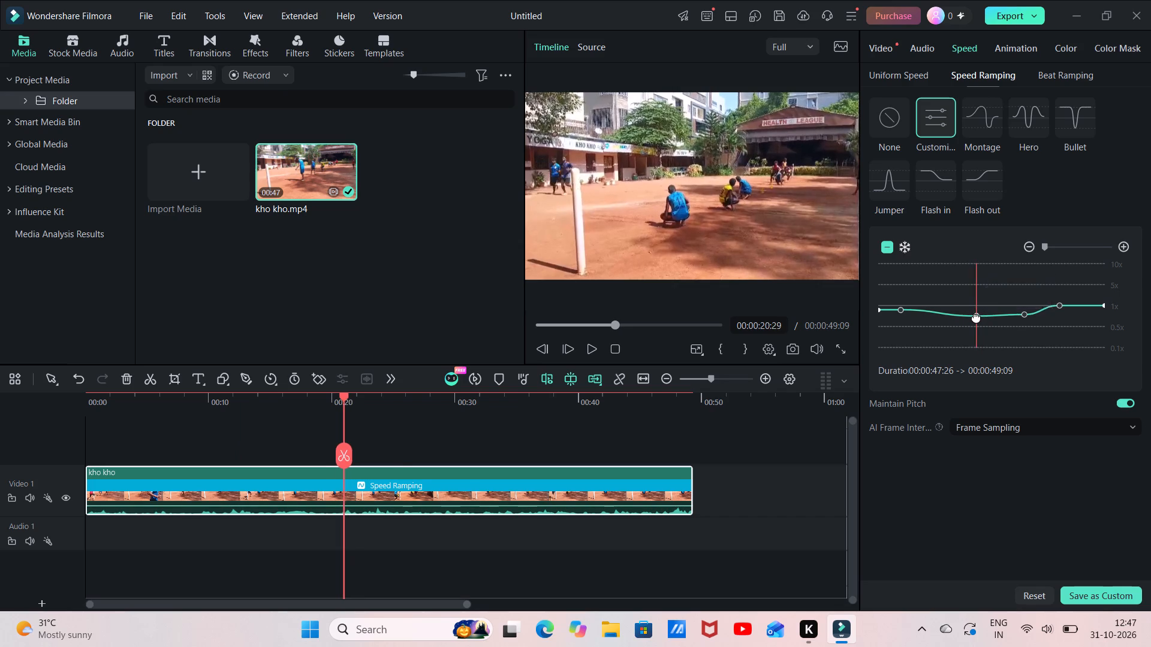
pyautogui.moveTo(976, 317); pyautogui.dragTo(975, 319)
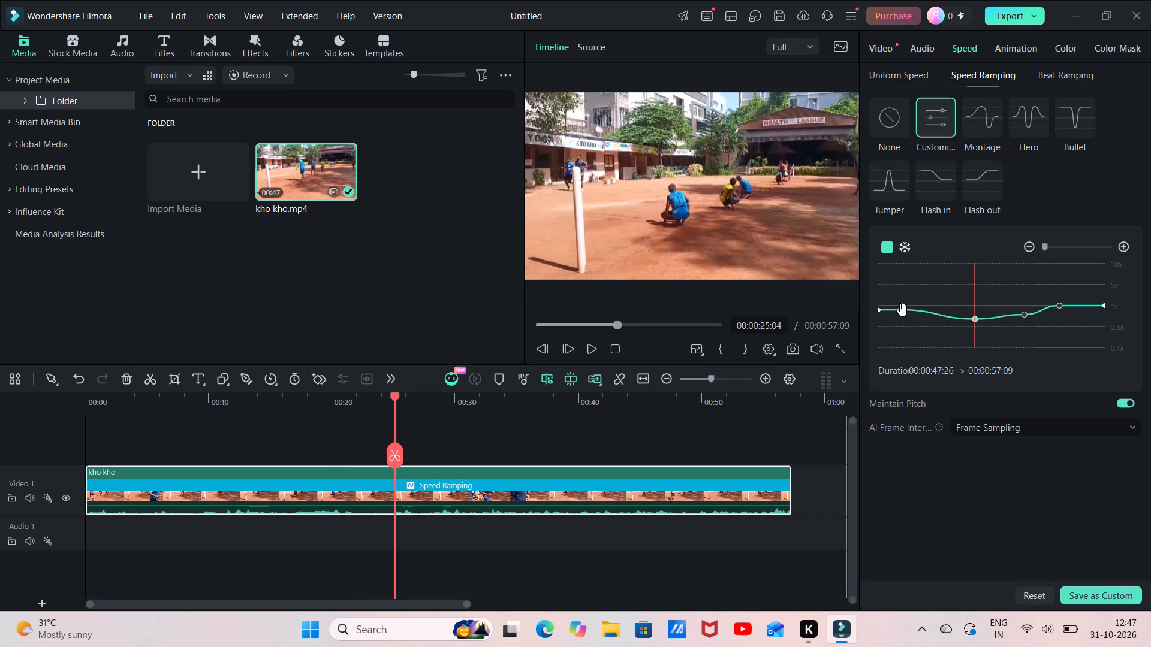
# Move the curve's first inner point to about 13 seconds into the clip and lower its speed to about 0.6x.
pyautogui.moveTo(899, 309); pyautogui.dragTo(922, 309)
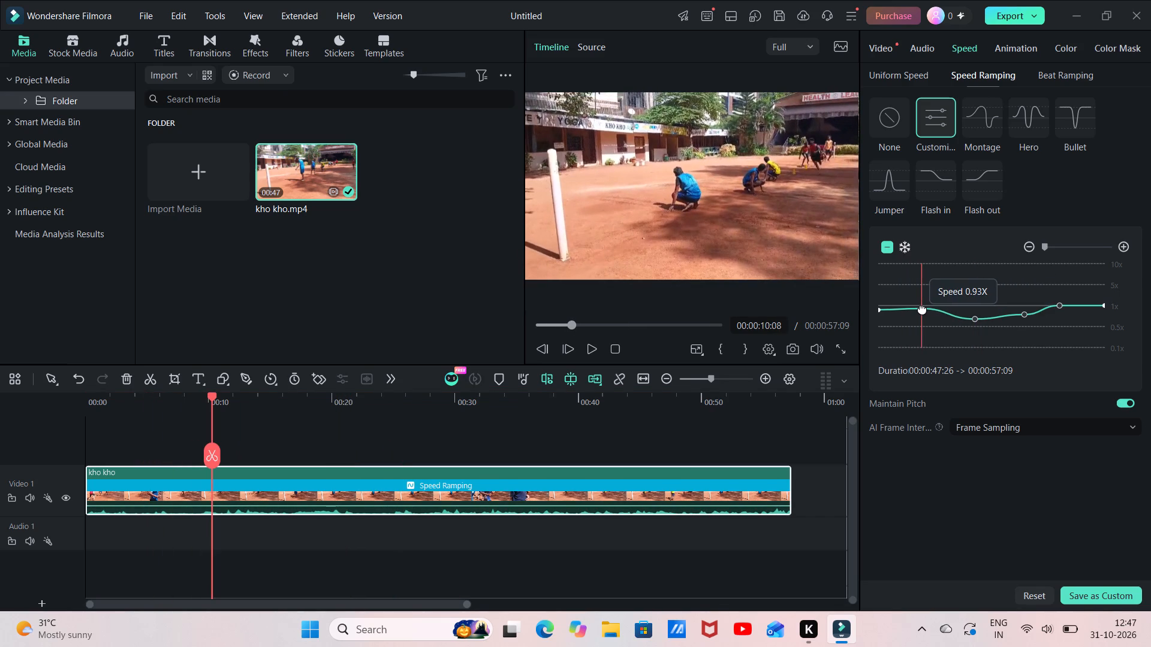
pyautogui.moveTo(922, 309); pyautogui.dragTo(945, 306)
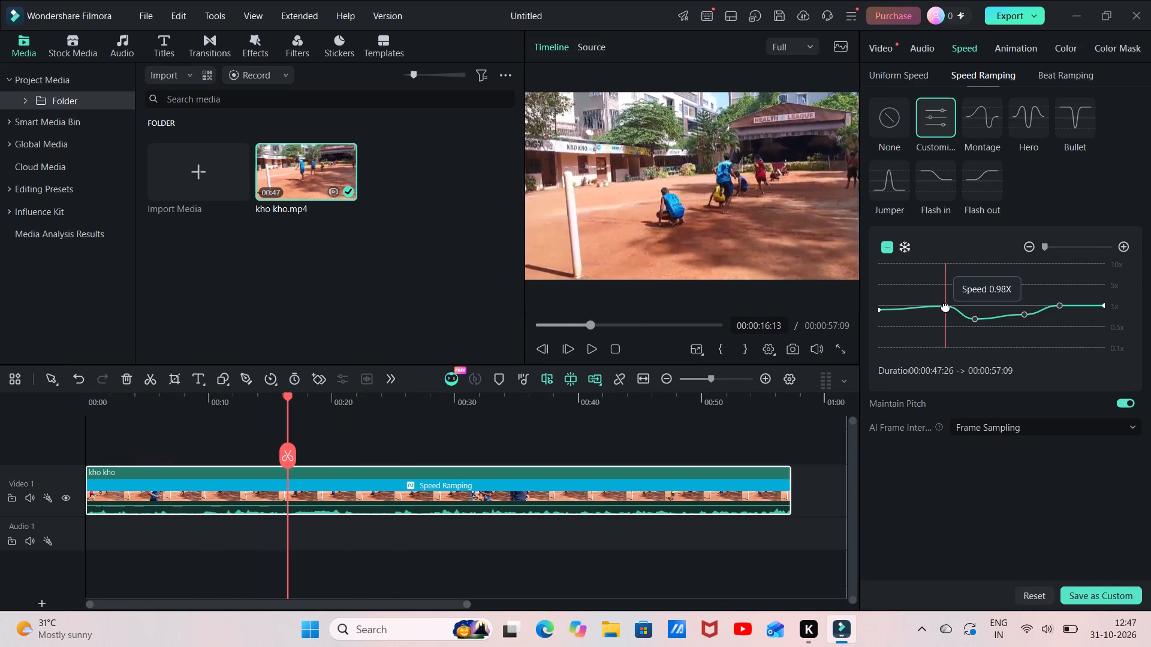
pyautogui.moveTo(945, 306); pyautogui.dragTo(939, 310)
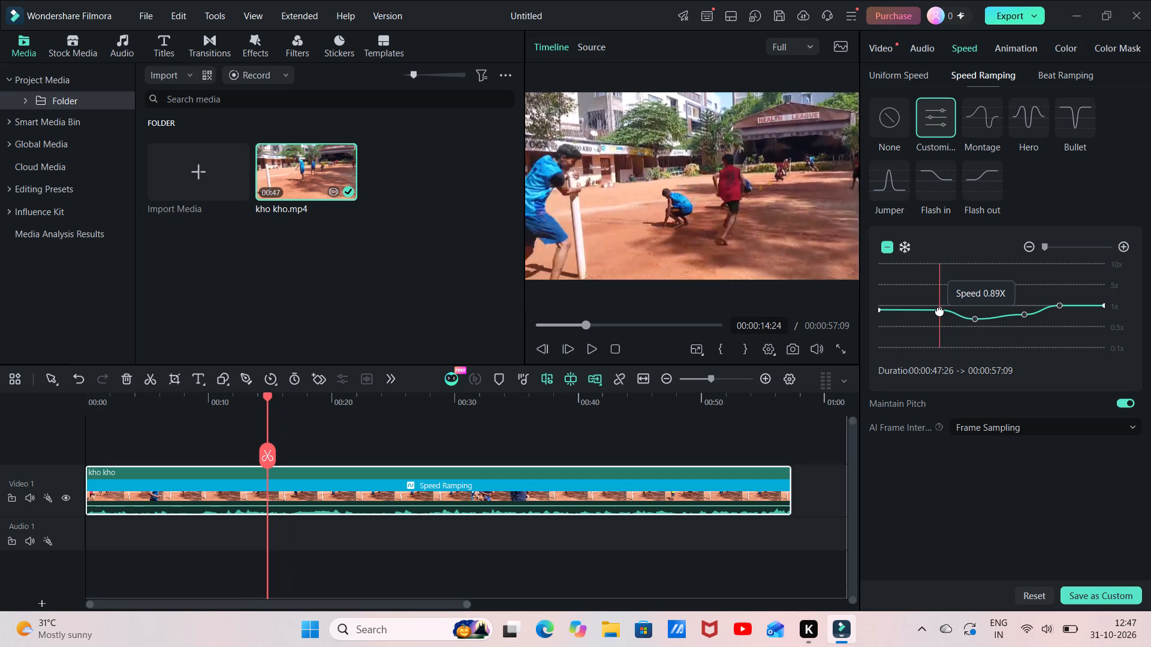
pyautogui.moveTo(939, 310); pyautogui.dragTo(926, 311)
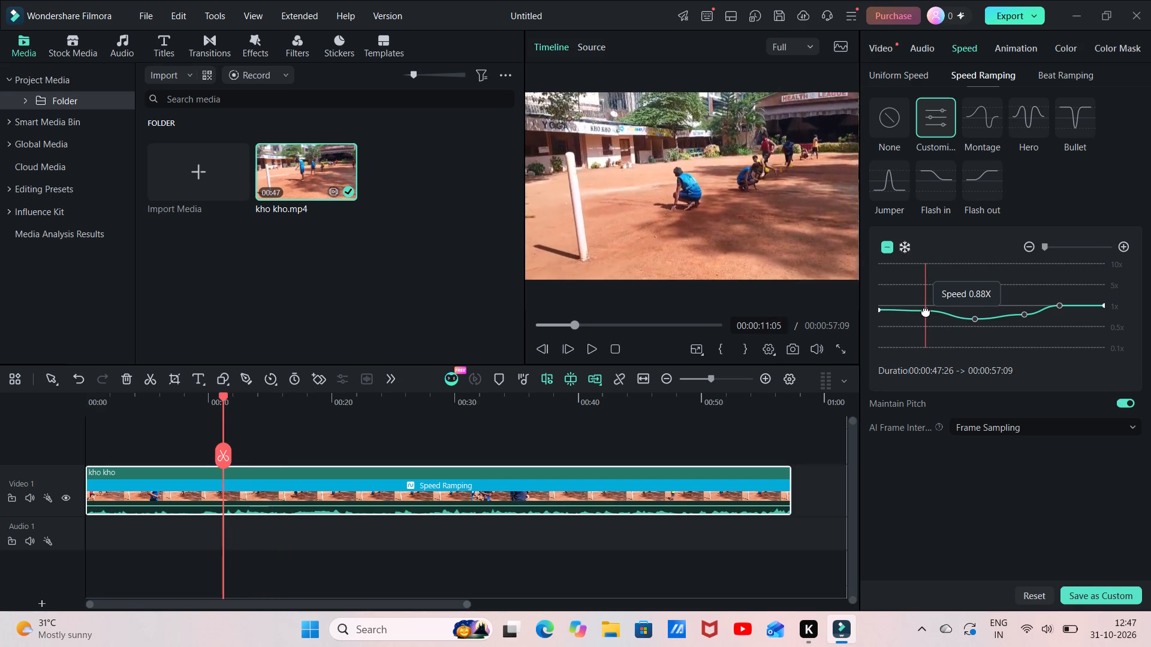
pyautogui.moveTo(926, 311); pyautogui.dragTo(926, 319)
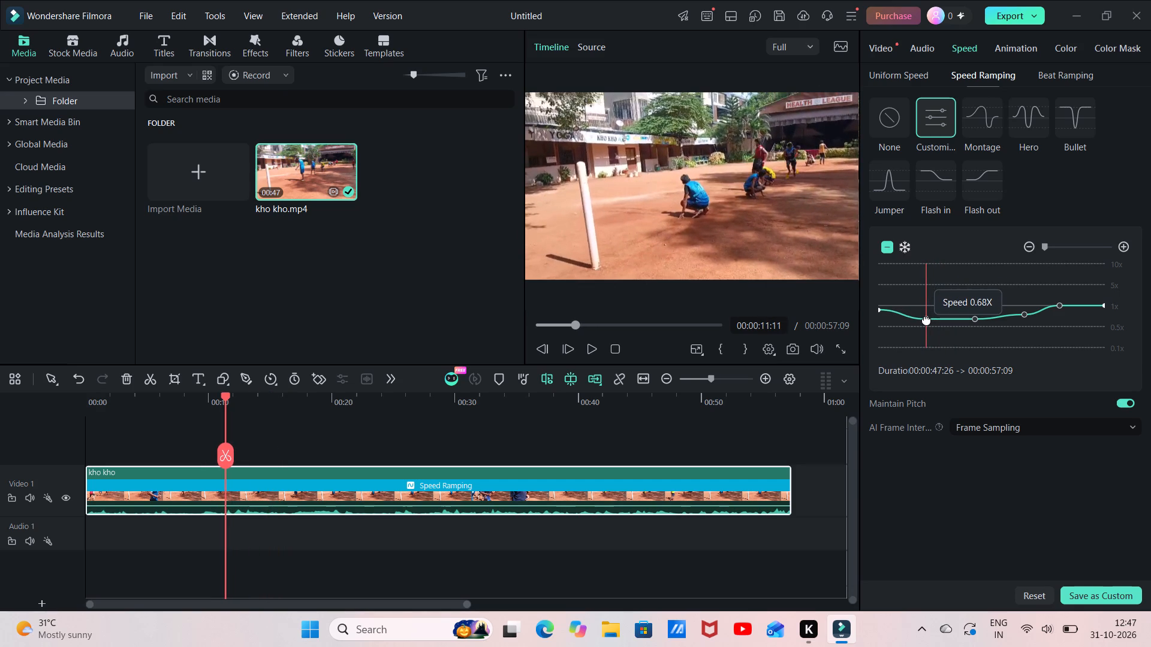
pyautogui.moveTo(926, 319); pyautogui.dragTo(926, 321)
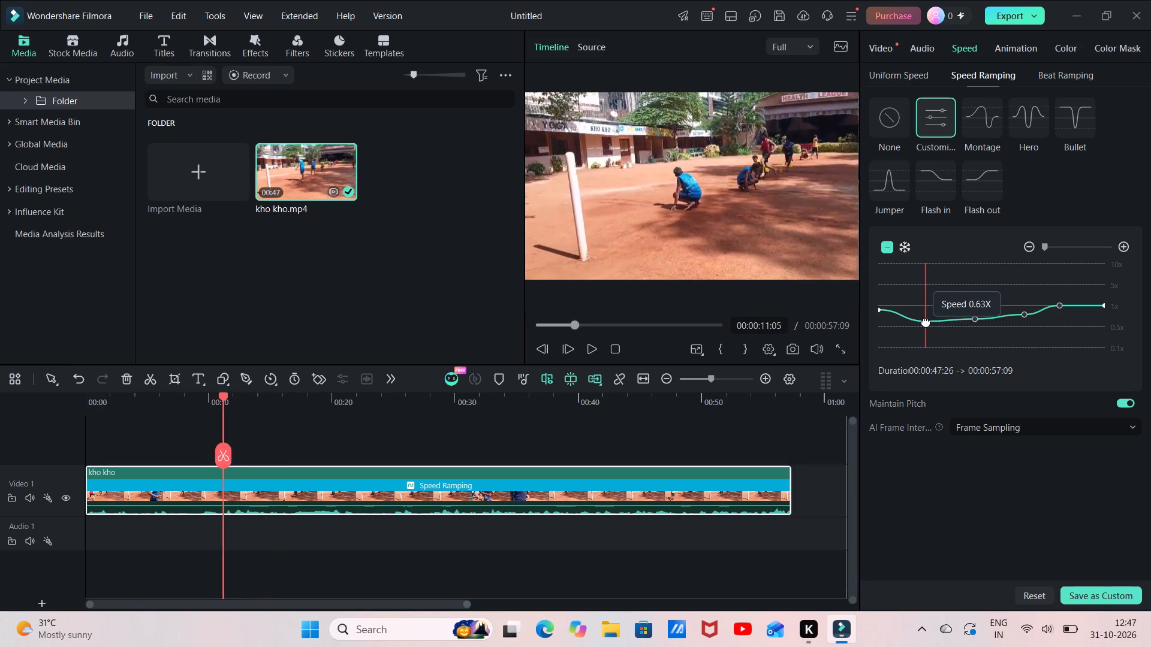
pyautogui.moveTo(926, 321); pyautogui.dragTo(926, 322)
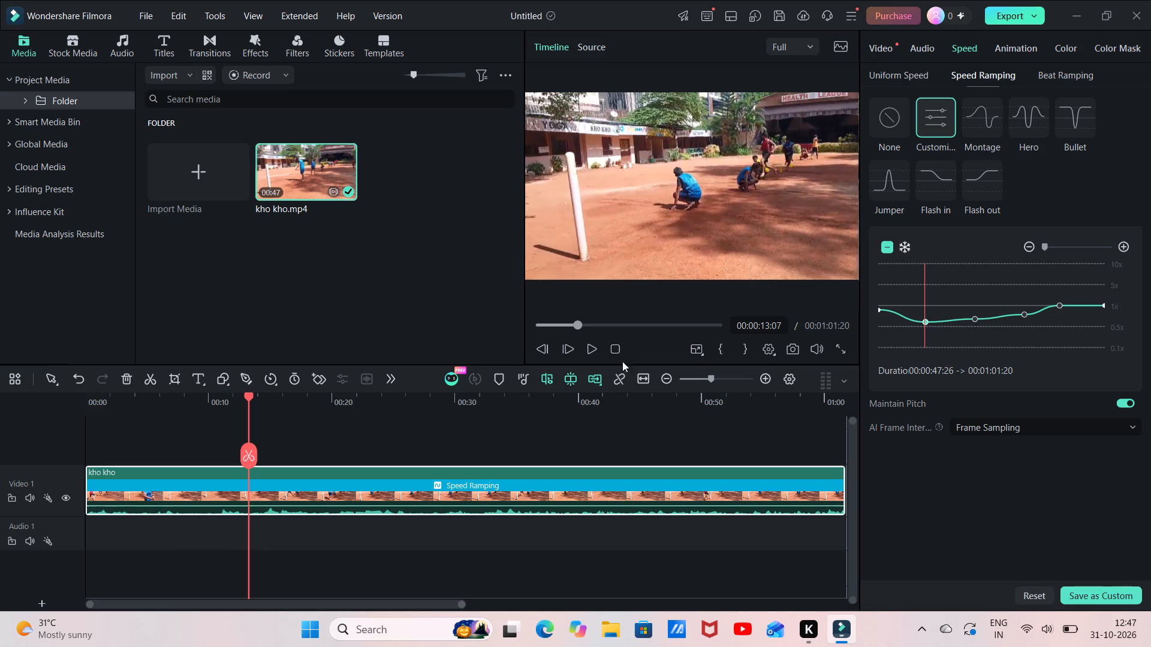
# Replay the clip from the start and readjust the first inner point to about 0.7x, about 12 seconds in.
pyautogui.click(248, 580)
pyautogui.moveTo(249, 575); pyautogui.dragTo(65, 554)
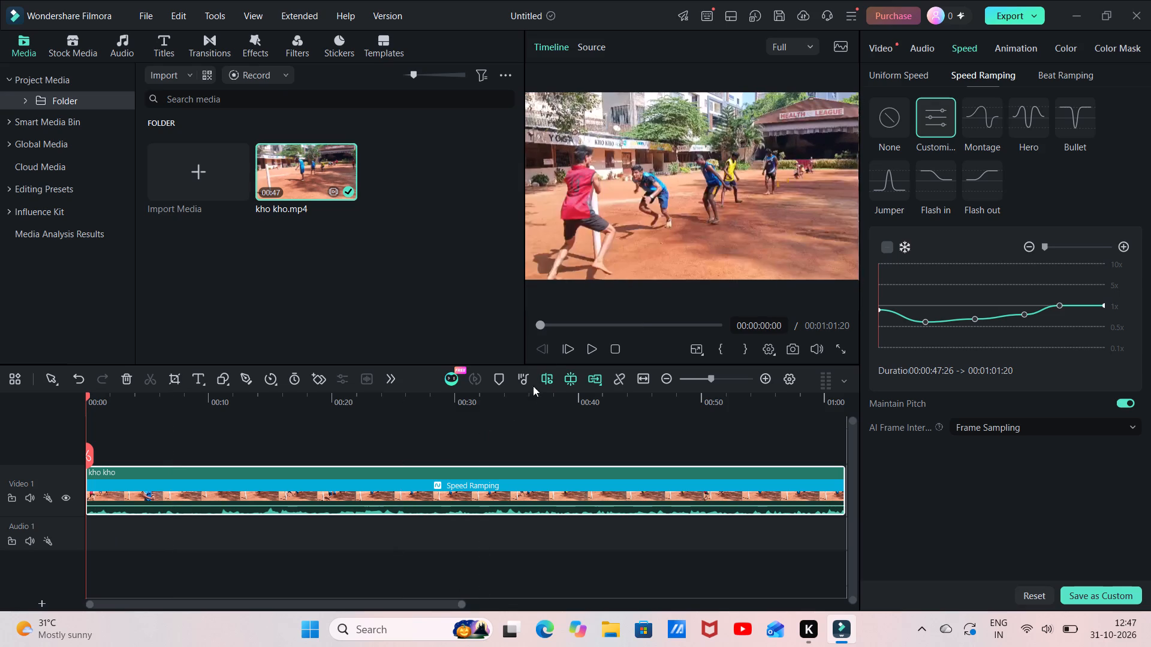
pyautogui.click(564, 351)
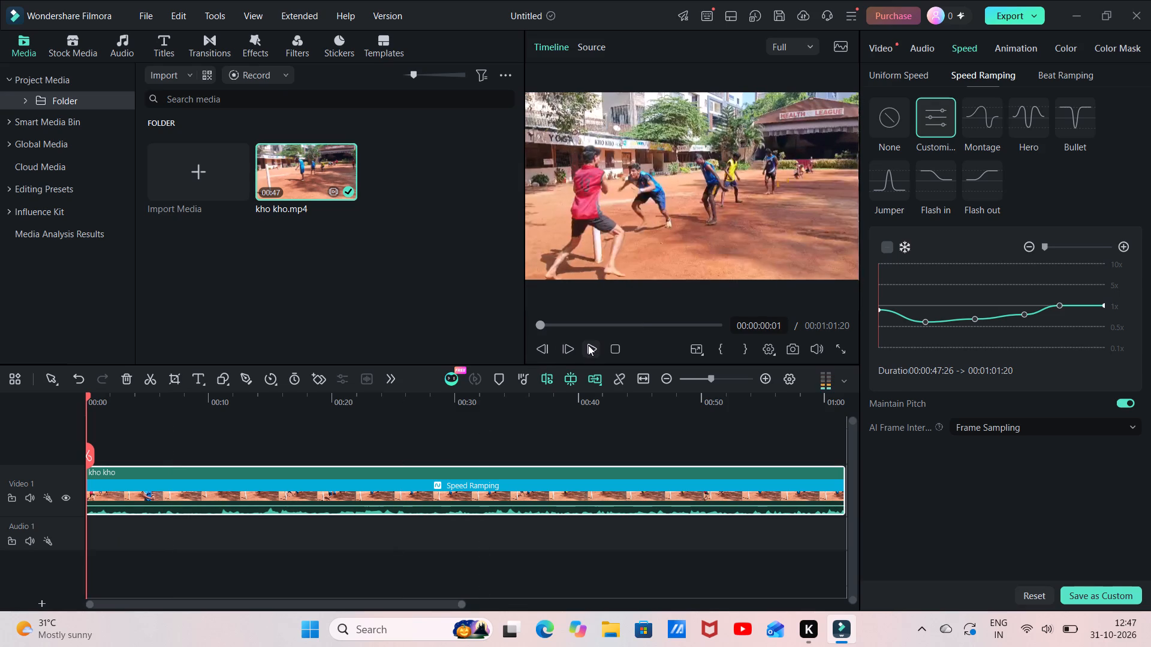
pyautogui.click(588, 345)
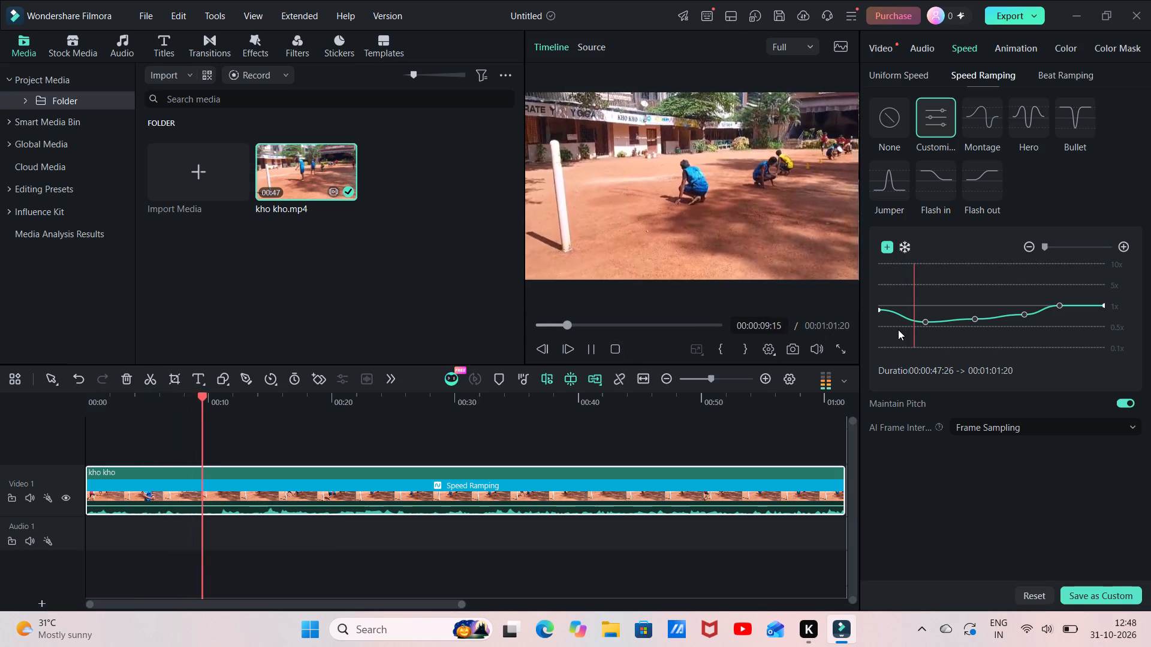
pyautogui.moveTo(923, 322); pyautogui.dragTo(917, 322)
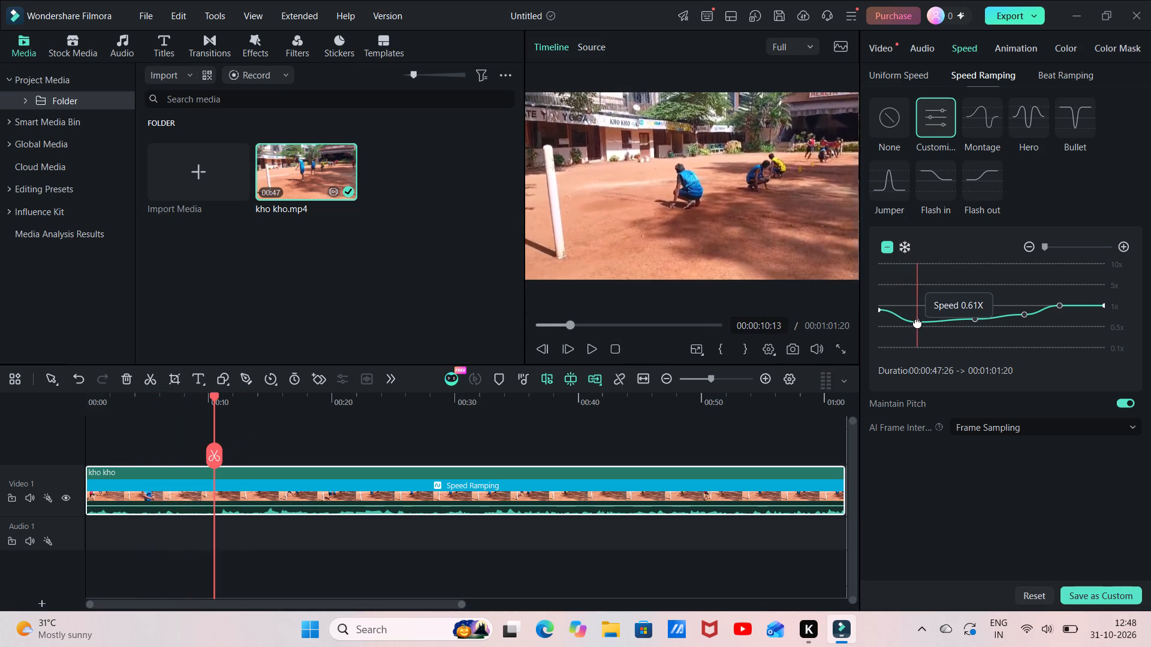
pyautogui.moveTo(917, 322); pyautogui.dragTo(901, 316)
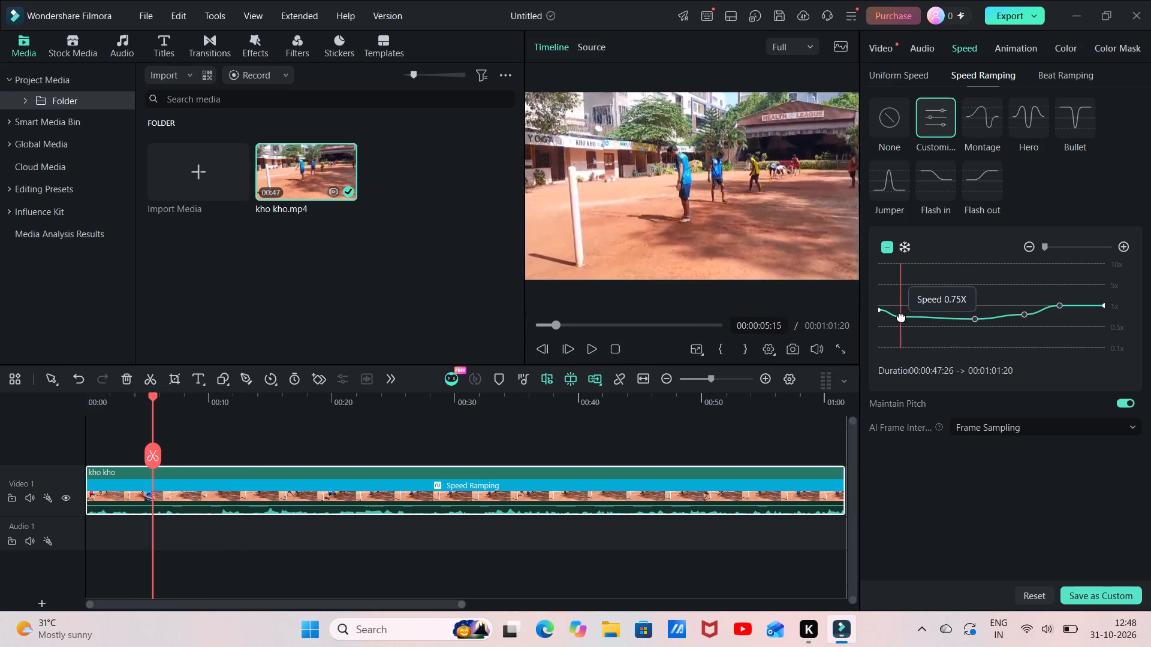
pyautogui.moveTo(901, 316); pyautogui.dragTo(906, 313)
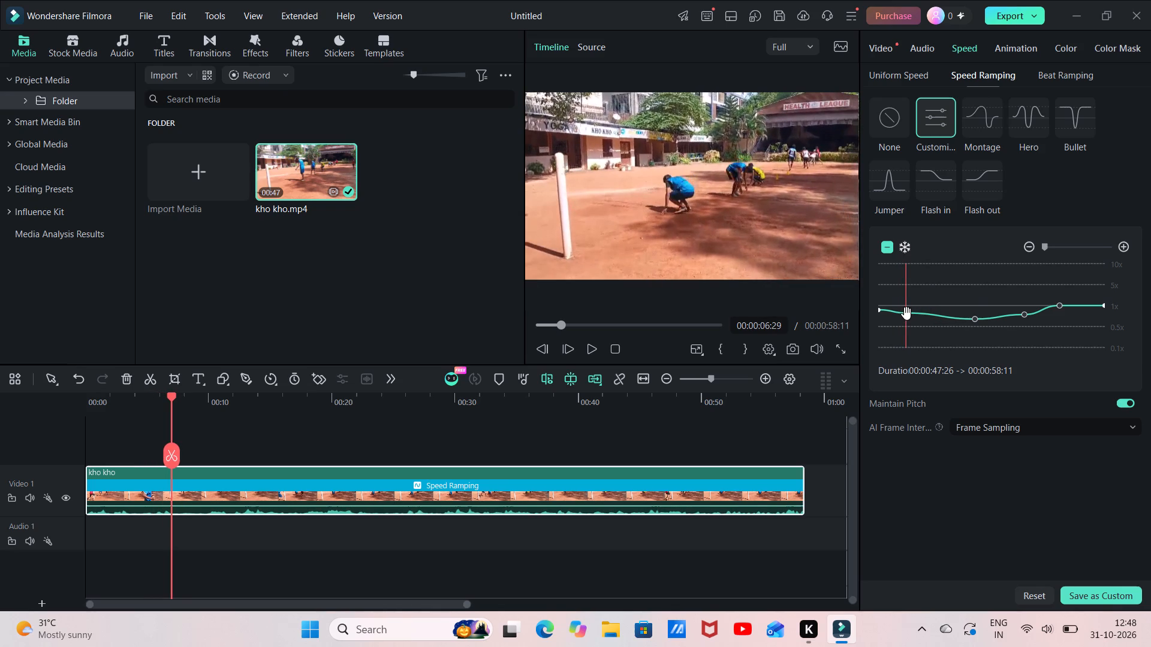
pyautogui.moveTo(907, 312); pyautogui.dragTo(919, 316)
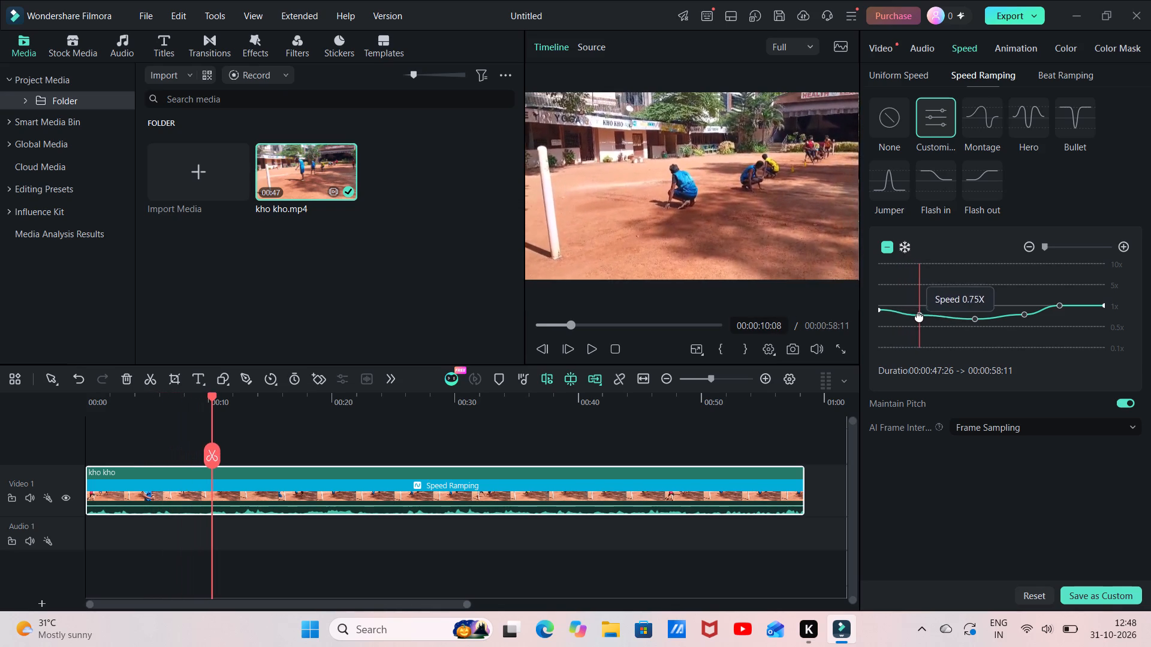
pyautogui.moveTo(919, 316); pyautogui.dragTo(920, 315)
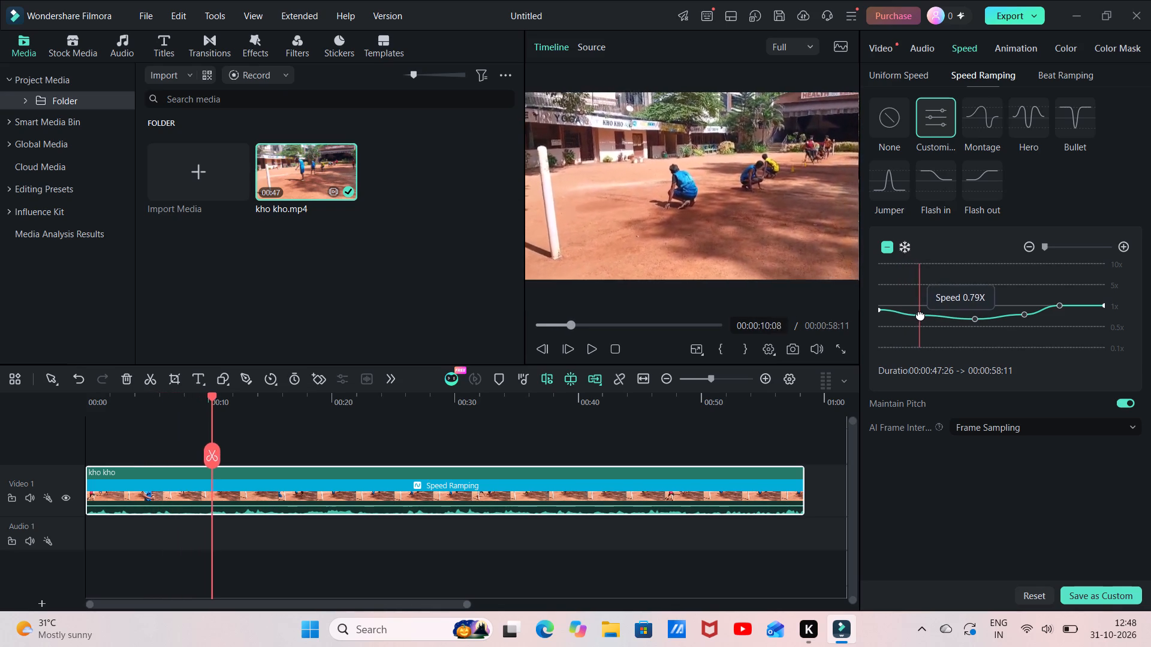
pyautogui.moveTo(920, 315); pyautogui.dragTo(926, 318)
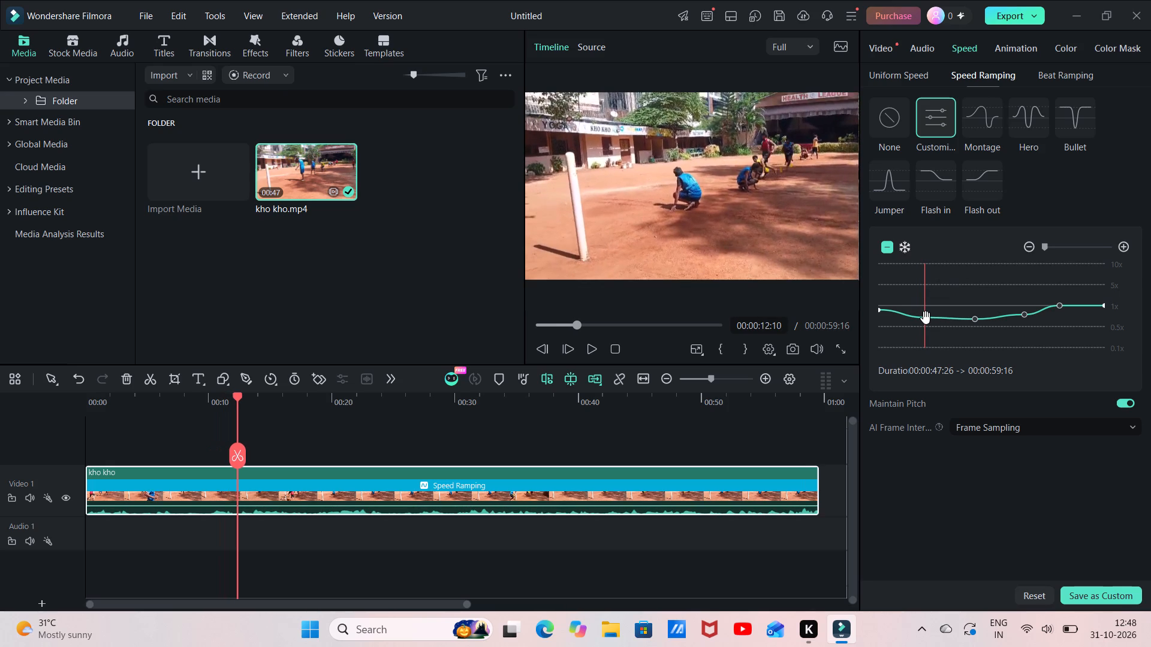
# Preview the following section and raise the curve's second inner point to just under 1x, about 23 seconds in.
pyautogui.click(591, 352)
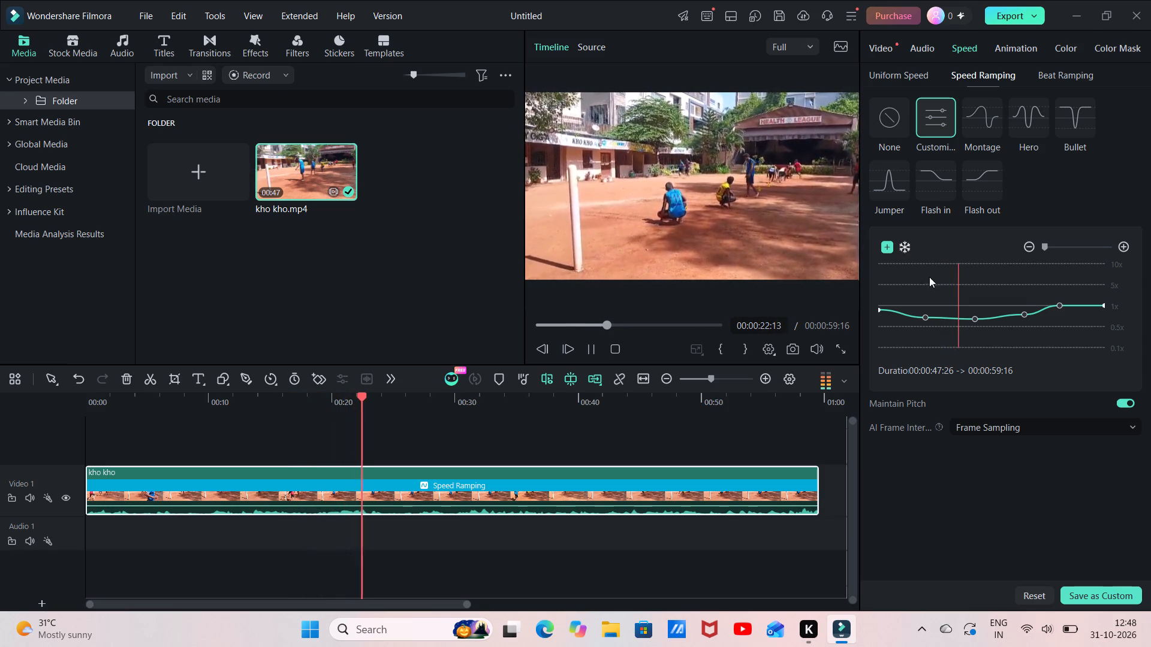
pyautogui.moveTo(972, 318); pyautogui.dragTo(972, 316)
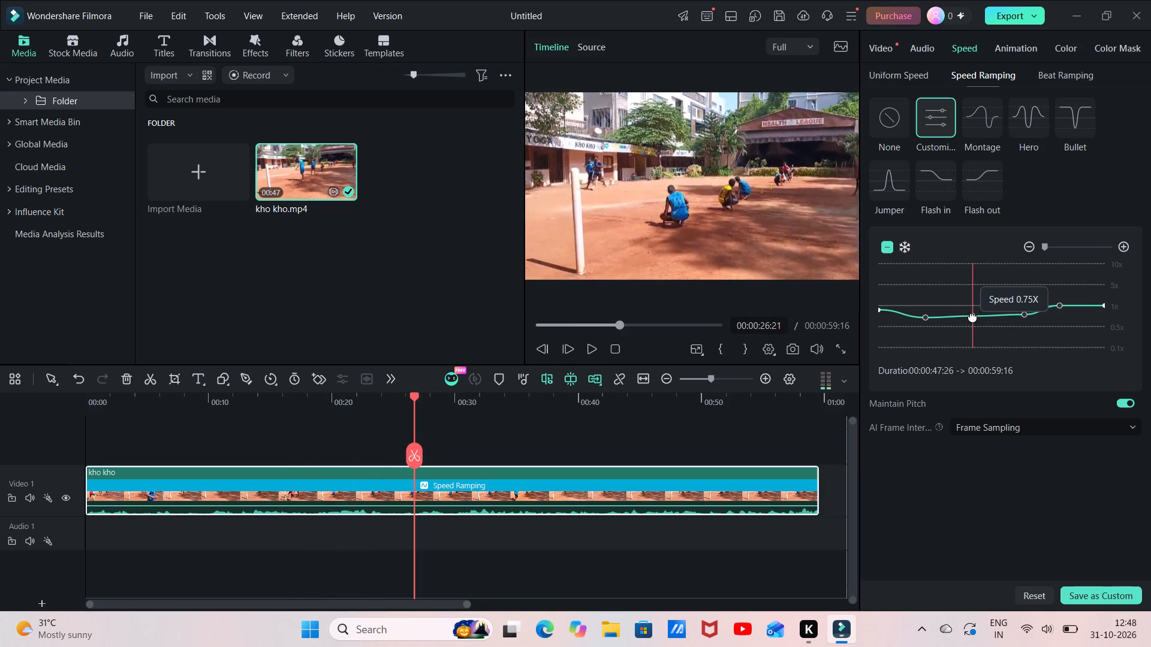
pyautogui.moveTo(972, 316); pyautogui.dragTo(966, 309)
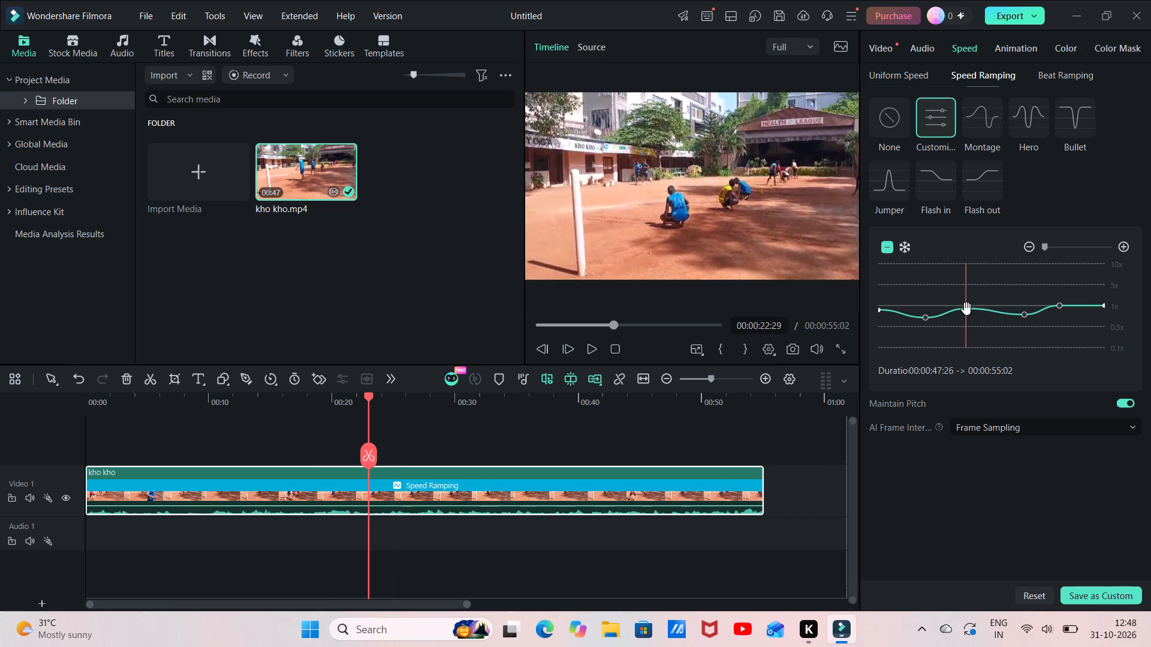
# Replay the middle section and readjust the curve's second inner point to about 0.8x, about 26 seconds in.
pyautogui.click(591, 344)
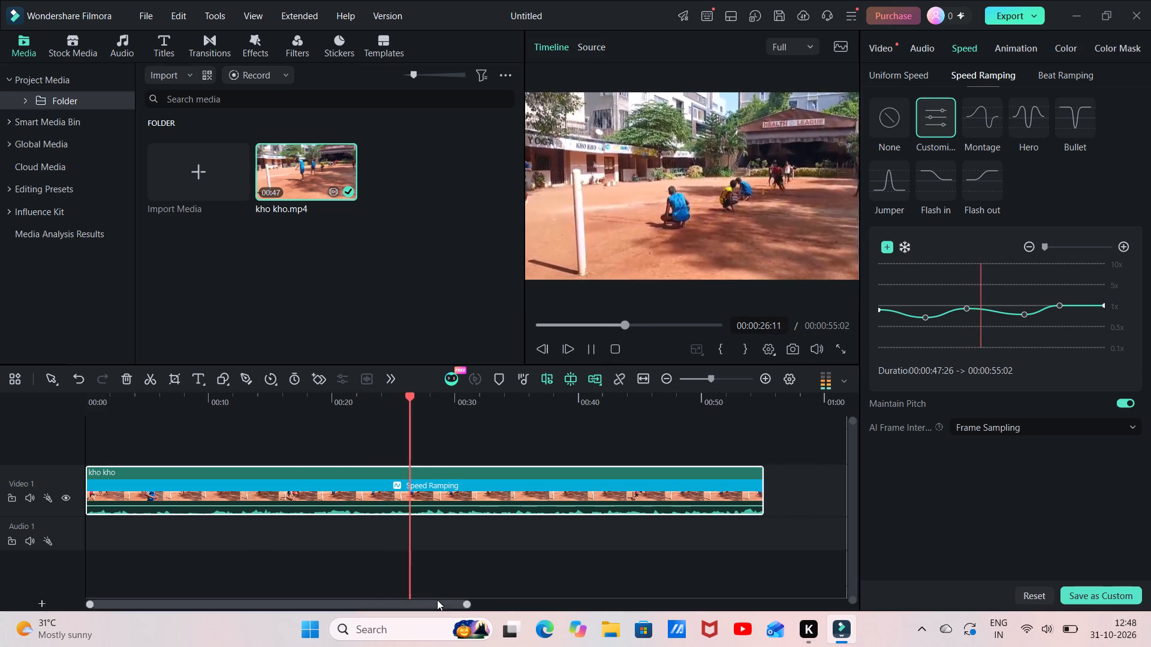
pyautogui.moveTo(417, 562); pyautogui.dragTo(348, 561)
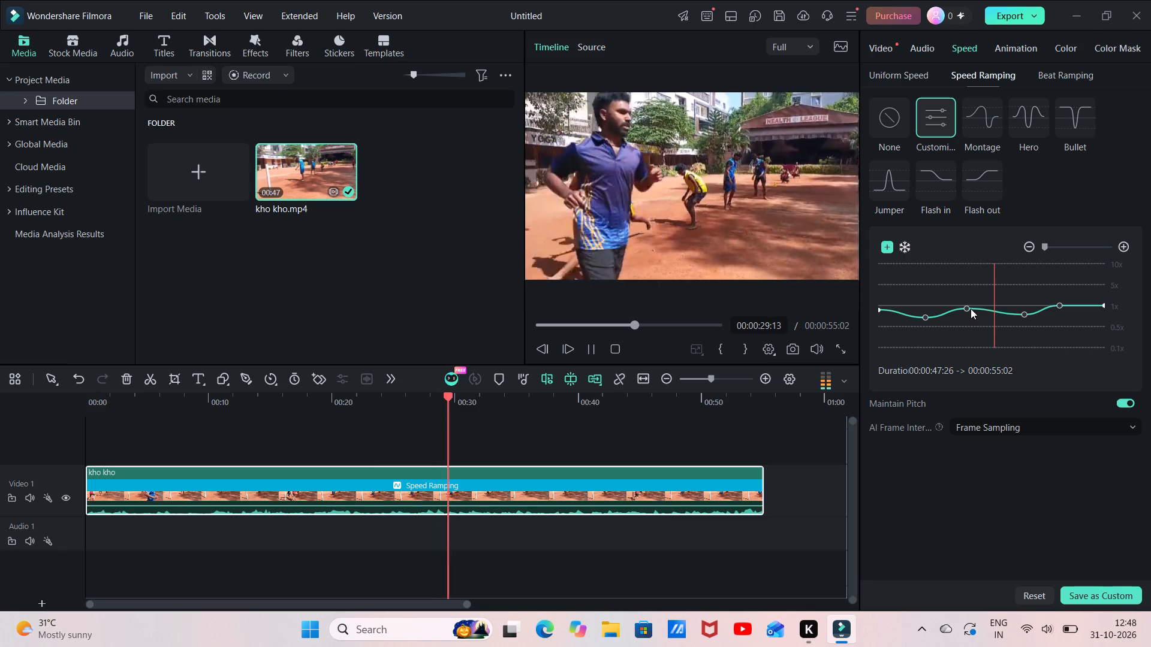
pyautogui.moveTo(966, 309); pyautogui.dragTo(979, 306)
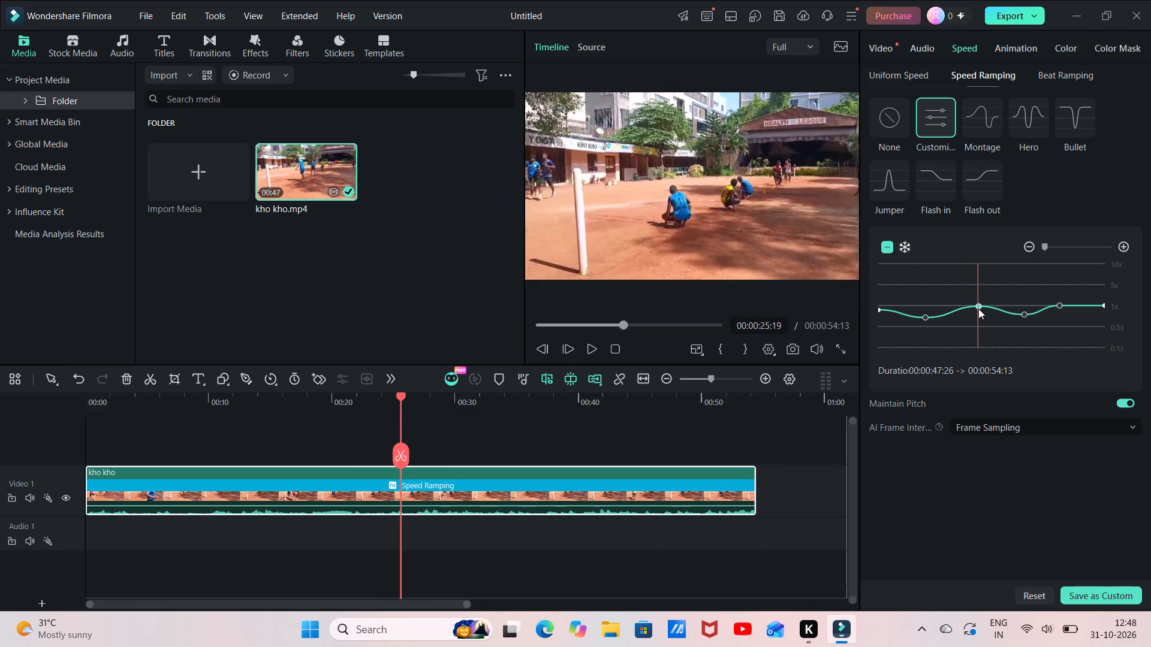
pyautogui.moveTo(980, 307); pyautogui.dragTo(977, 315)
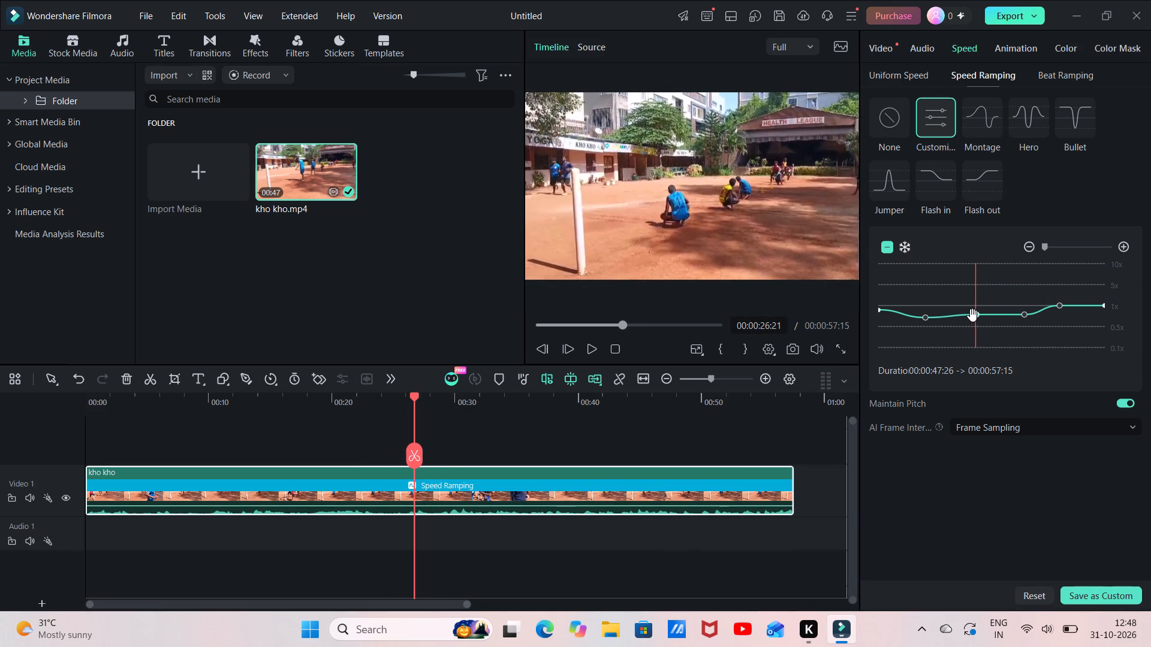
pyautogui.doubleClick(972, 315)
pyautogui.click(978, 311)
pyautogui.moveTo(978, 311); pyautogui.dragTo(971, 309)
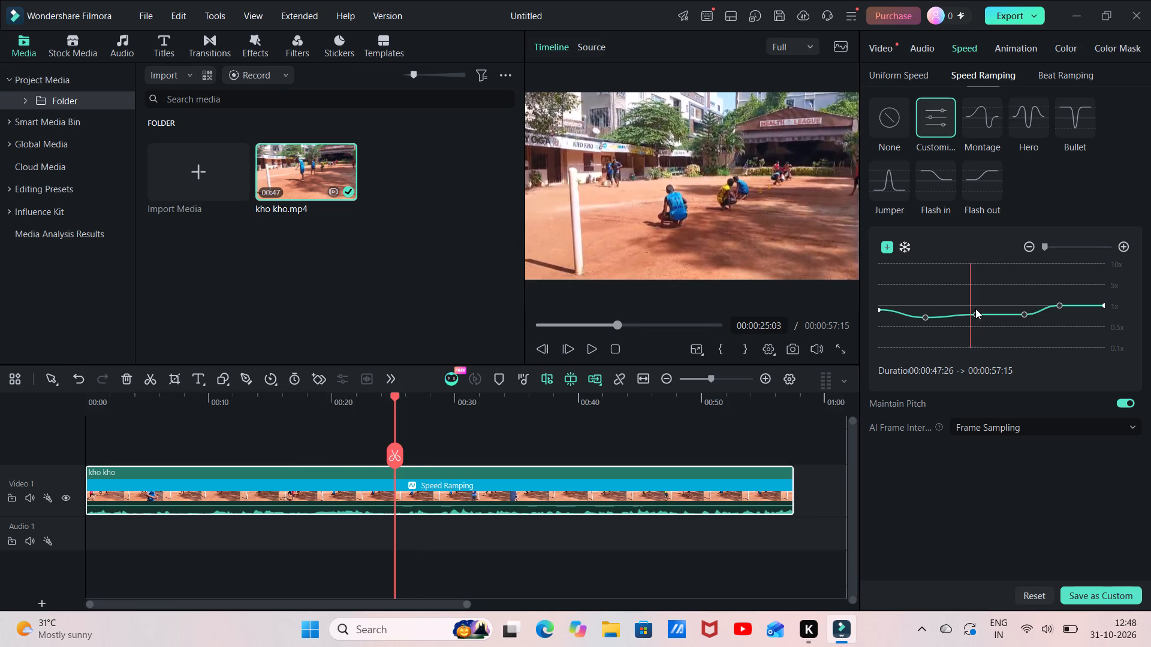
# Readjust the curve's second inner point to about 0.9x, about 22 seconds into the clip.
pyautogui.click(975, 309)
pyautogui.moveTo(975, 309); pyautogui.dragTo(978, 314)
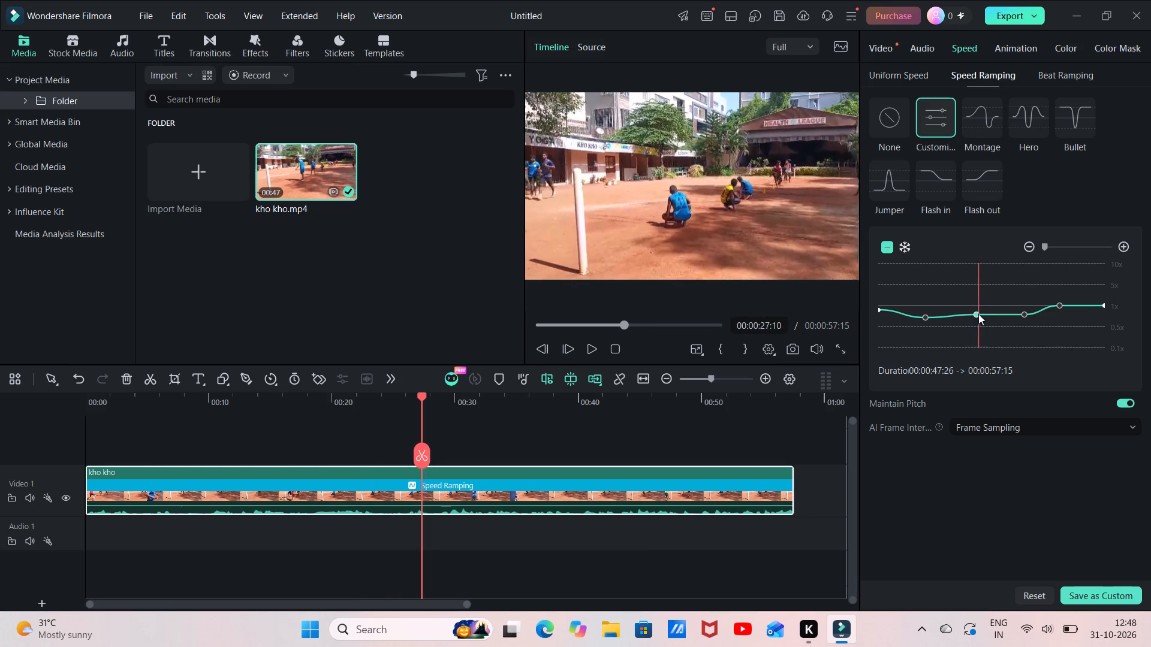
pyautogui.moveTo(978, 314); pyautogui.dragTo(974, 316)
pyautogui.moveTo(974, 316); pyautogui.dragTo(968, 310)
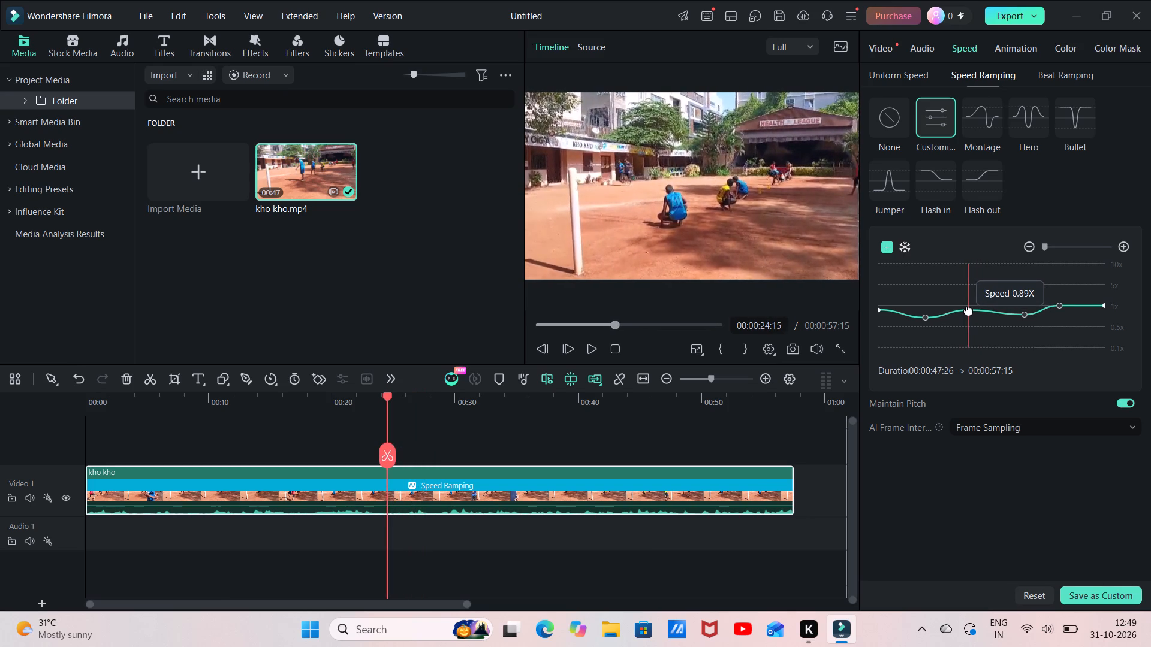
pyautogui.moveTo(968, 310); pyautogui.dragTo(963, 309)
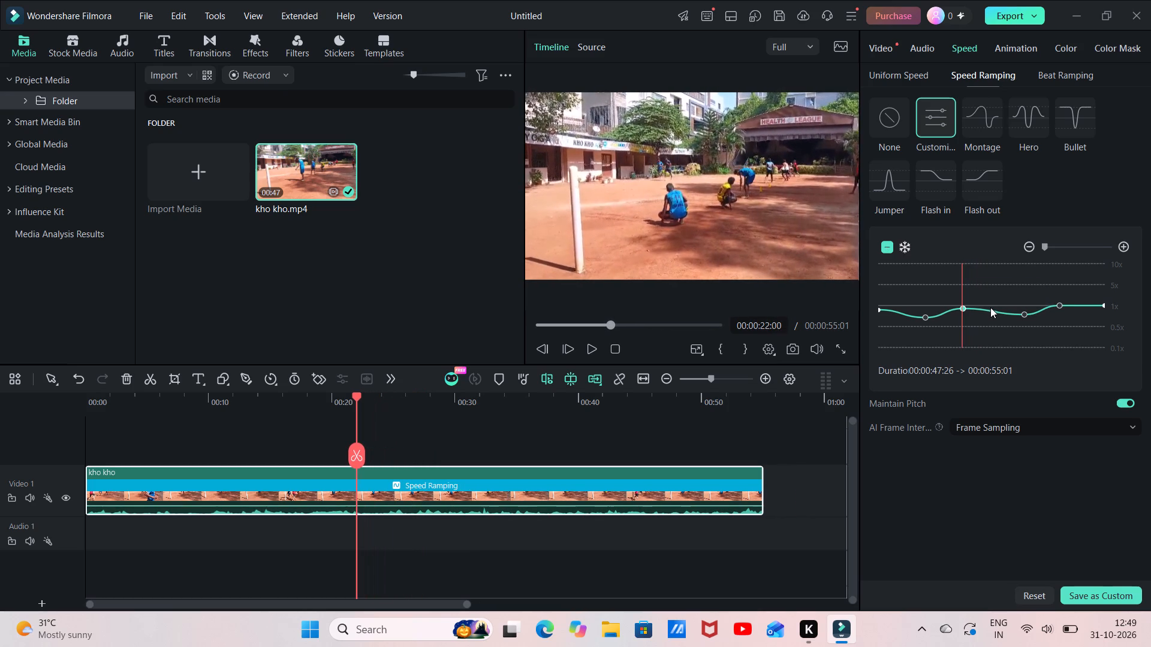
# Move the curve's third inner point to about 31 seconds into the clip and lower its speed to about 0.6x.
pyautogui.moveTo(1022, 313); pyautogui.dragTo(1013, 316)
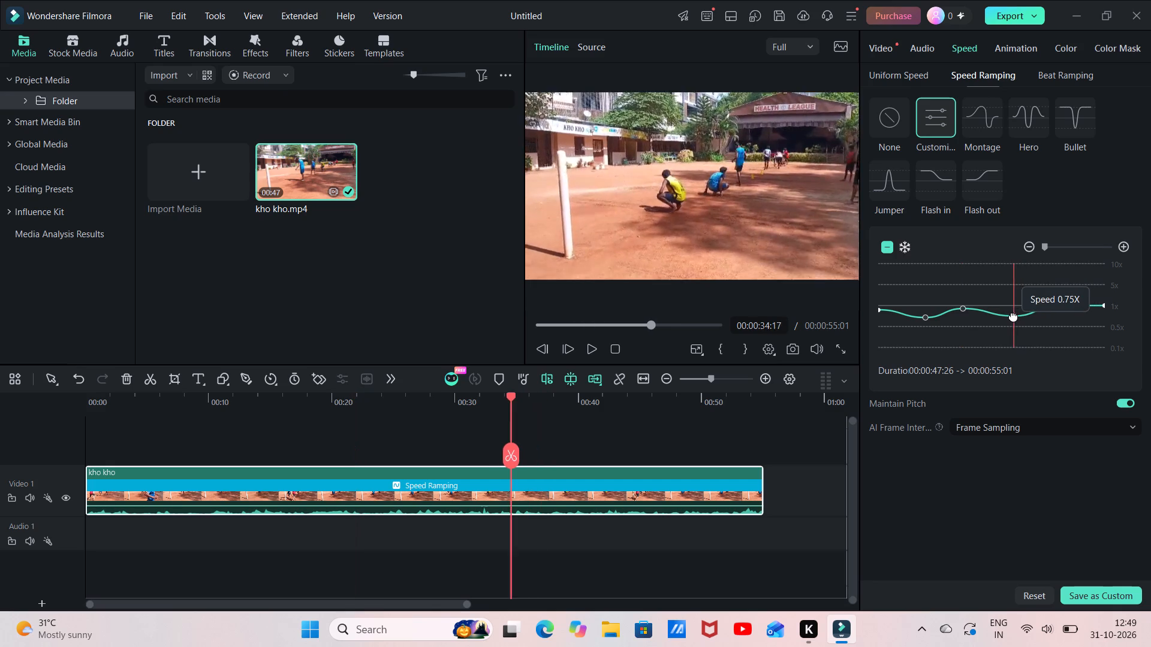
pyautogui.moveTo(1013, 316); pyautogui.dragTo(995, 323)
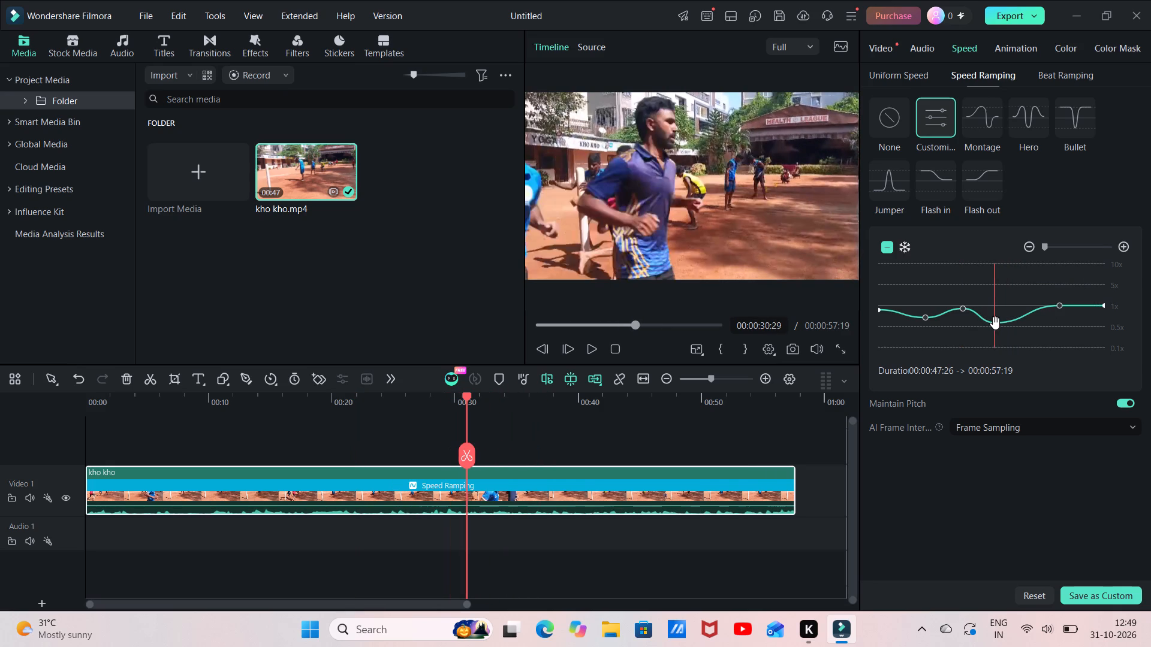
# Play the clip from about 31 to about 45 seconds to check the slowed section.
pyautogui.click(593, 352)
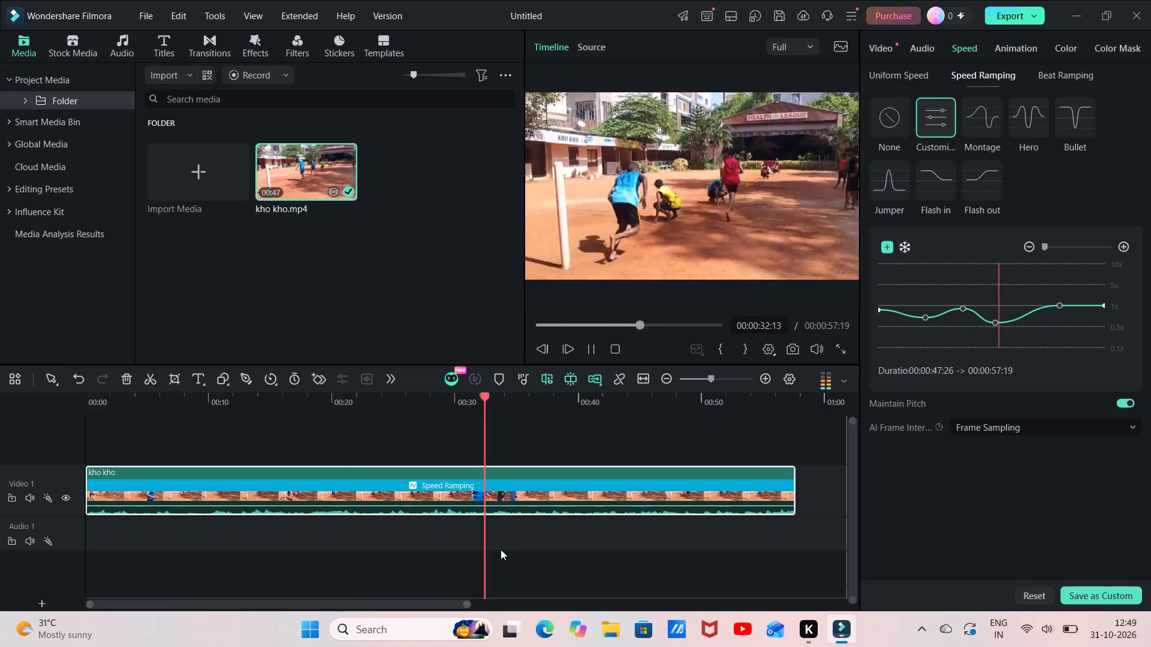
pyautogui.moveTo(490, 549); pyautogui.dragTo(290, 530)
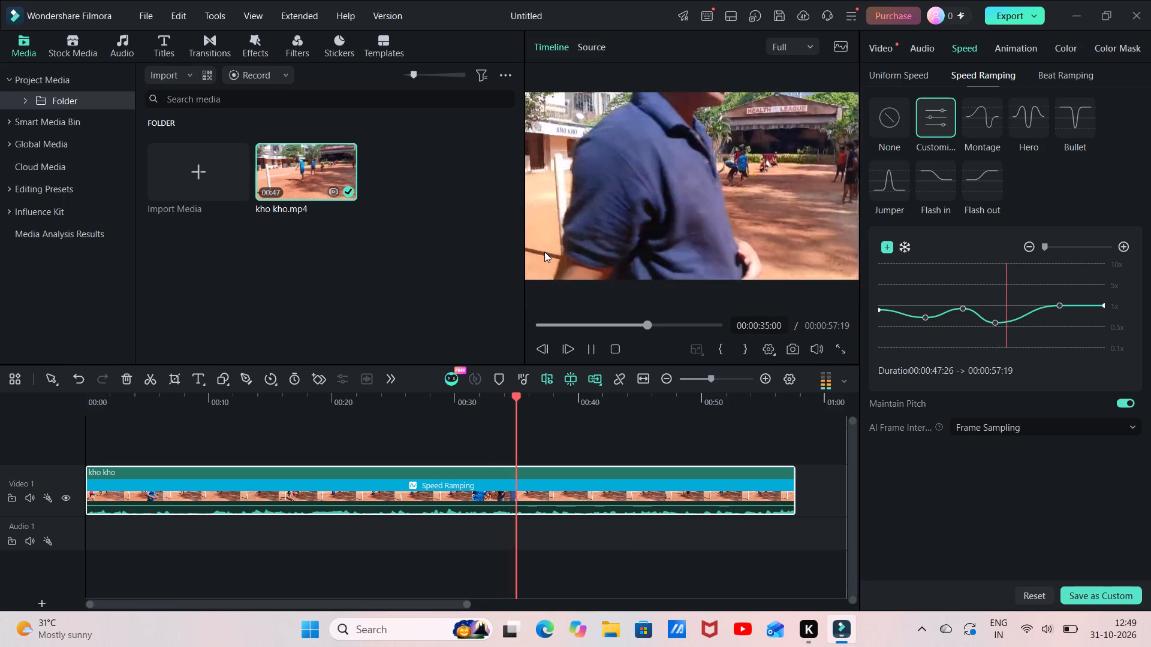
pyautogui.click(513, 459)
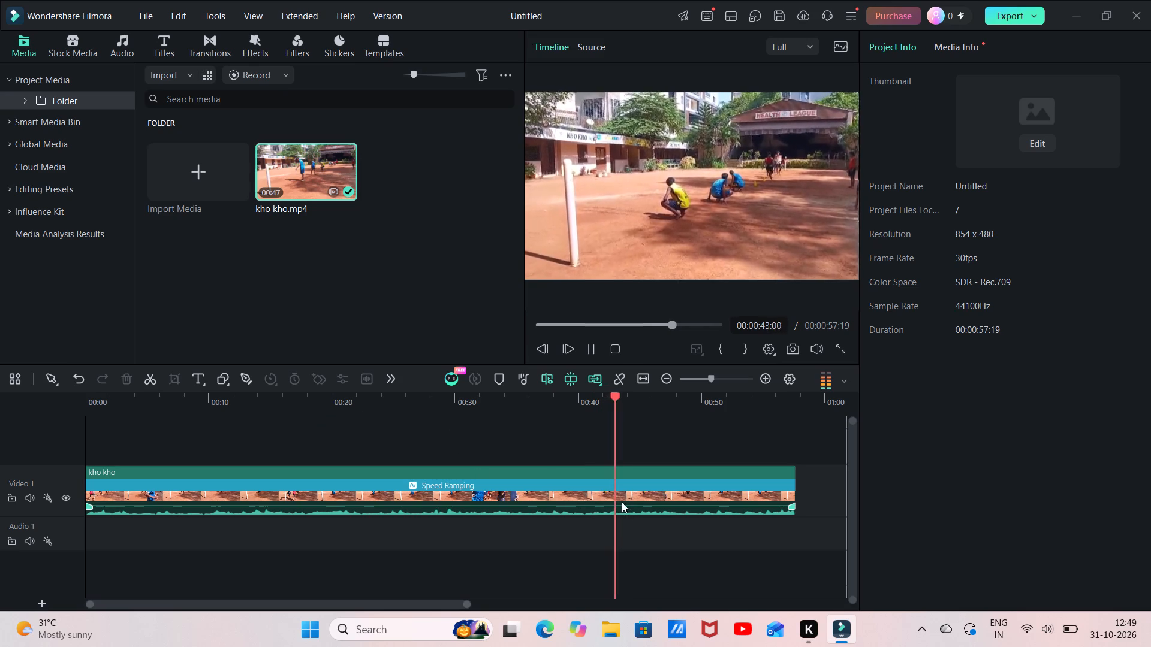
pyautogui.click(622, 545)
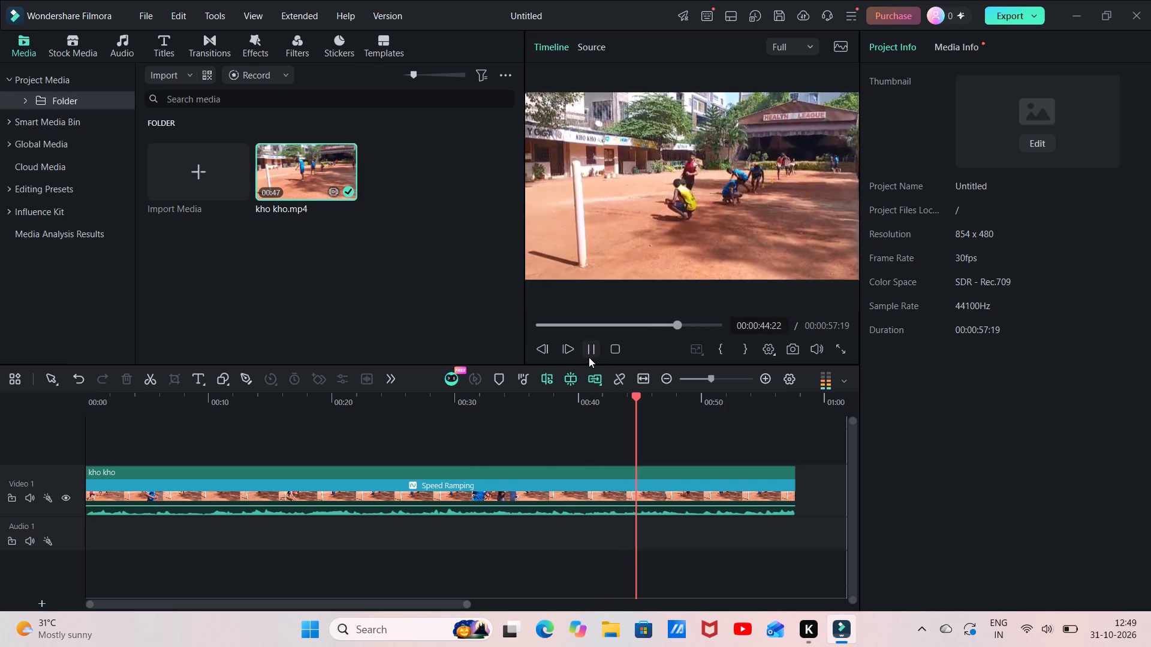
pyautogui.click(589, 357)
# Set the playhead back at 00:00:29:15, where the player in red stands beside the pole, and select the clip.
pyautogui.moveTo(641, 522); pyautogui.dragTo(474, 500)
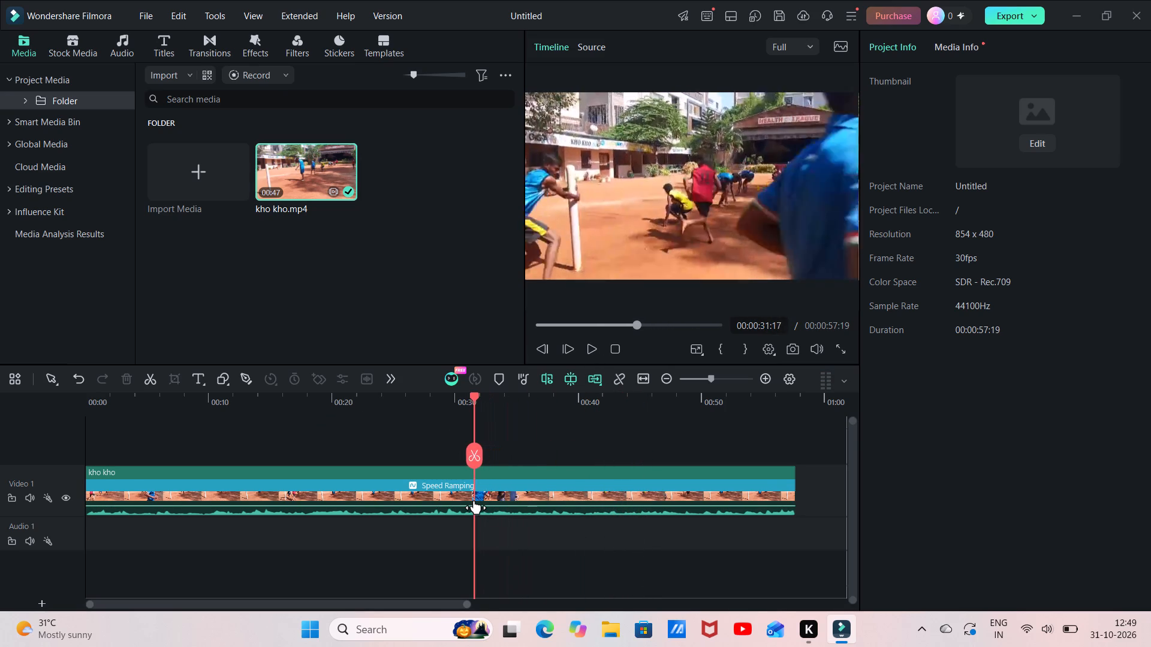
pyautogui.moveTo(474, 500); pyautogui.dragTo(458, 493)
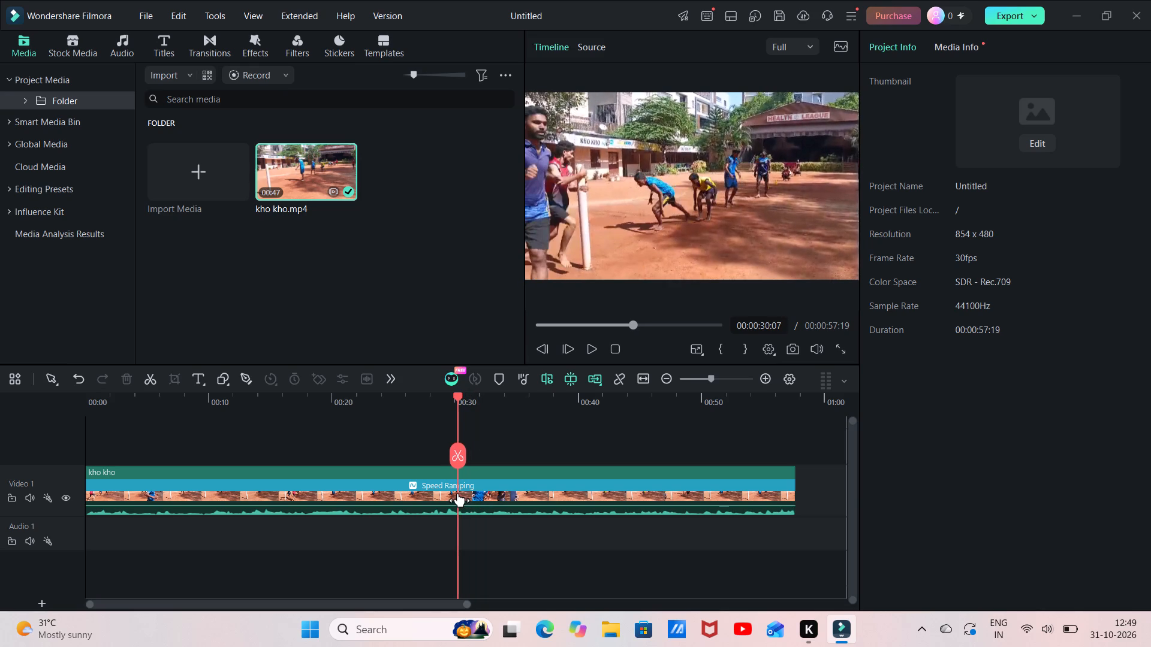
pyautogui.moveTo(458, 493); pyautogui.dragTo(451, 491)
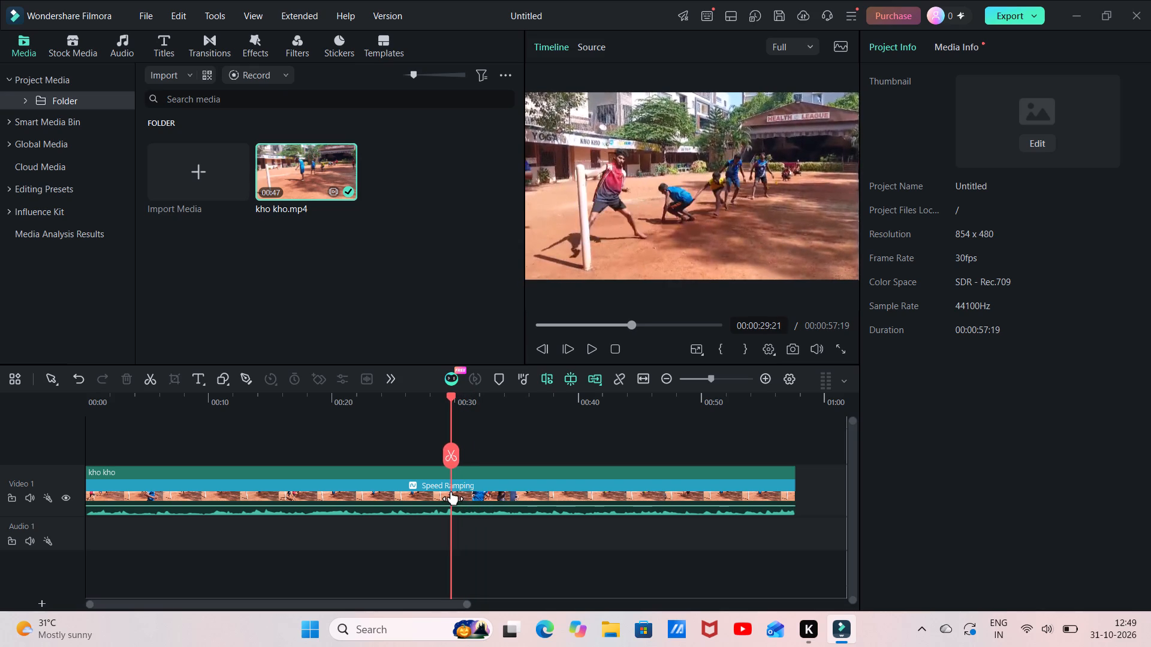
pyautogui.moveTo(451, 491); pyautogui.dragTo(449, 490)
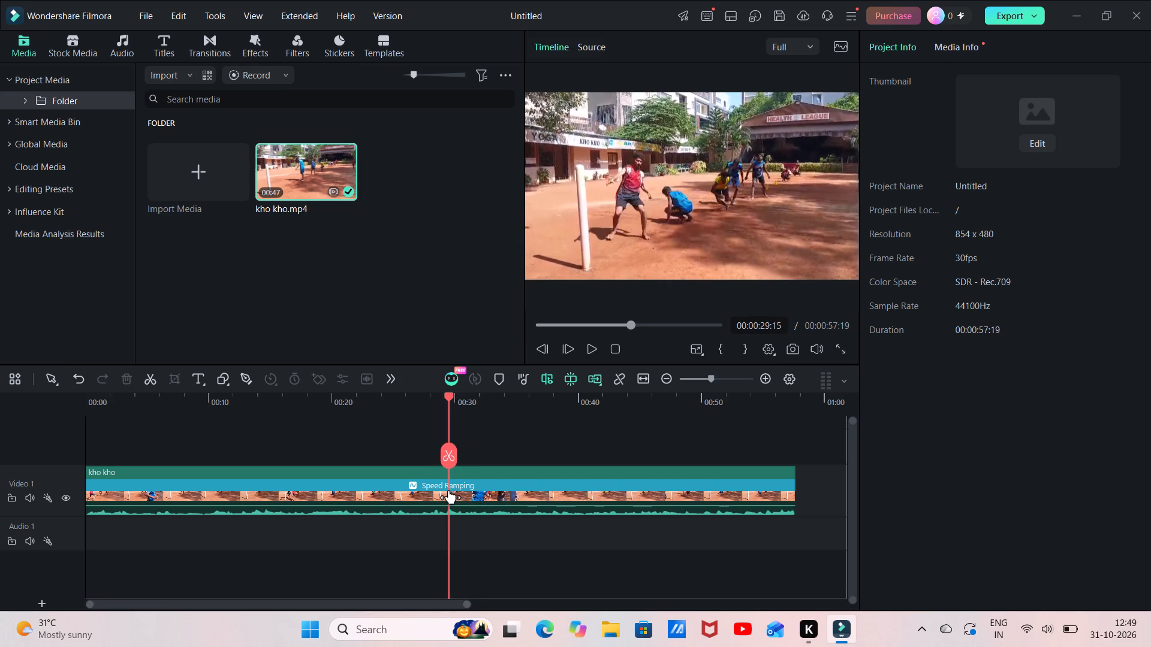
pyautogui.click(449, 490)
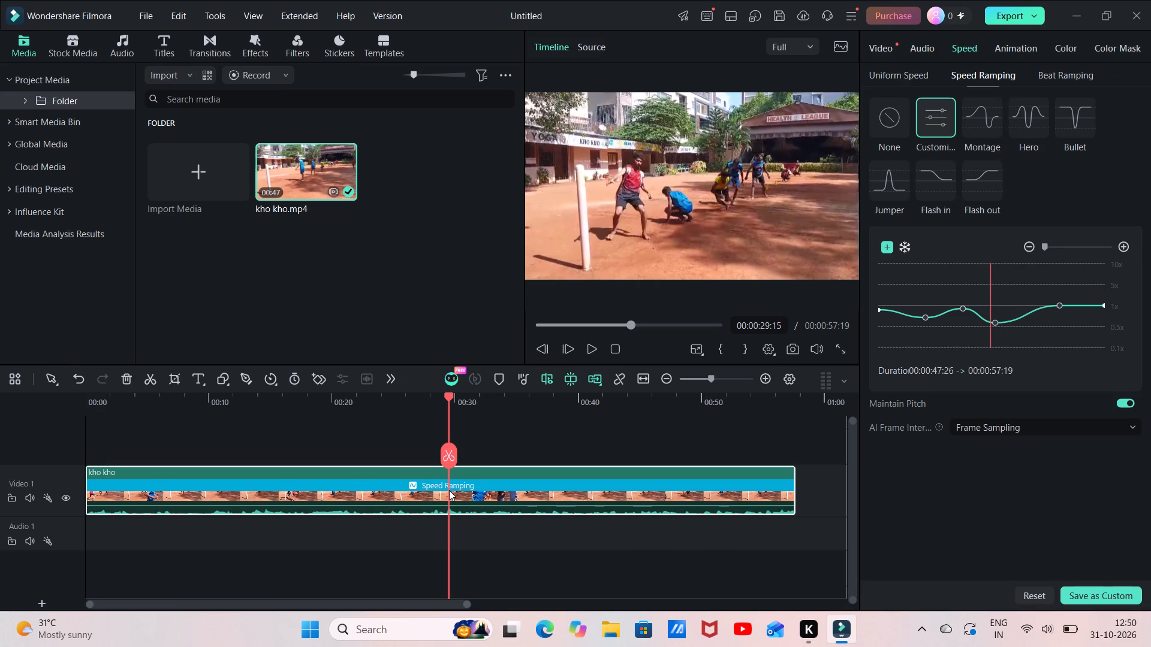
pyautogui.click(449, 490)
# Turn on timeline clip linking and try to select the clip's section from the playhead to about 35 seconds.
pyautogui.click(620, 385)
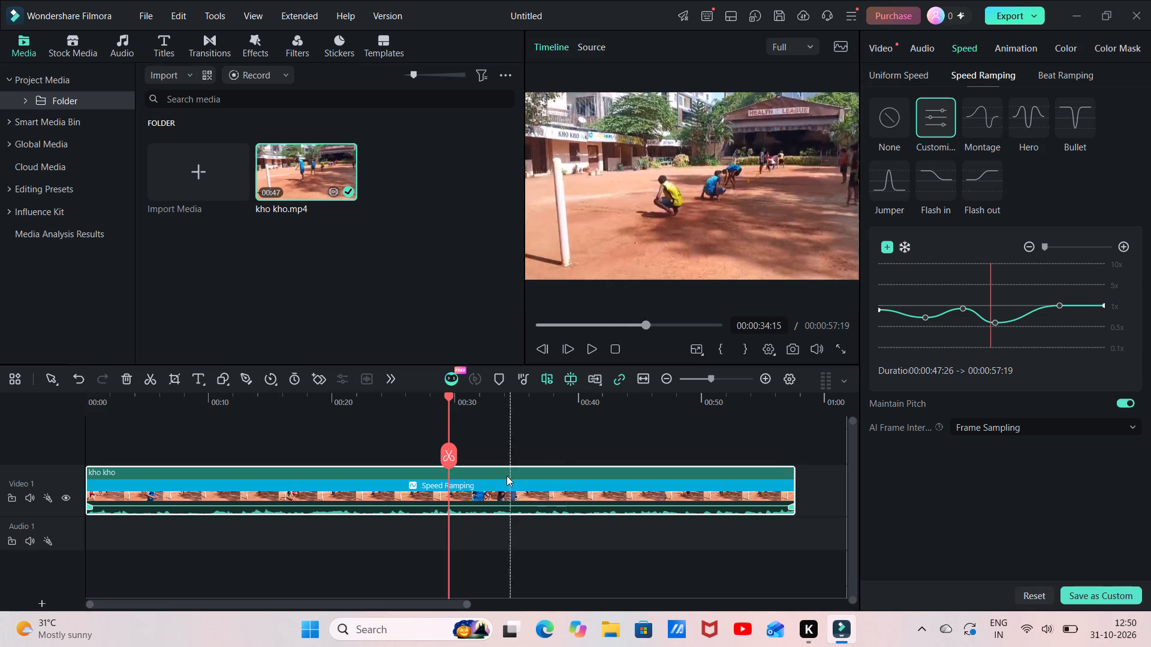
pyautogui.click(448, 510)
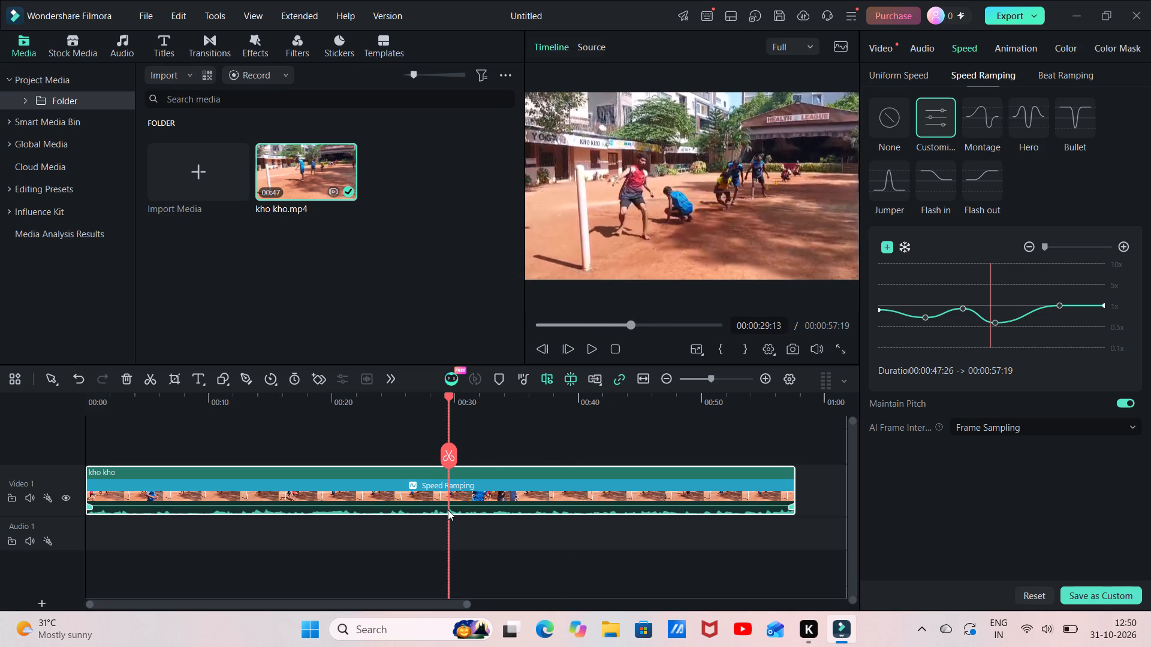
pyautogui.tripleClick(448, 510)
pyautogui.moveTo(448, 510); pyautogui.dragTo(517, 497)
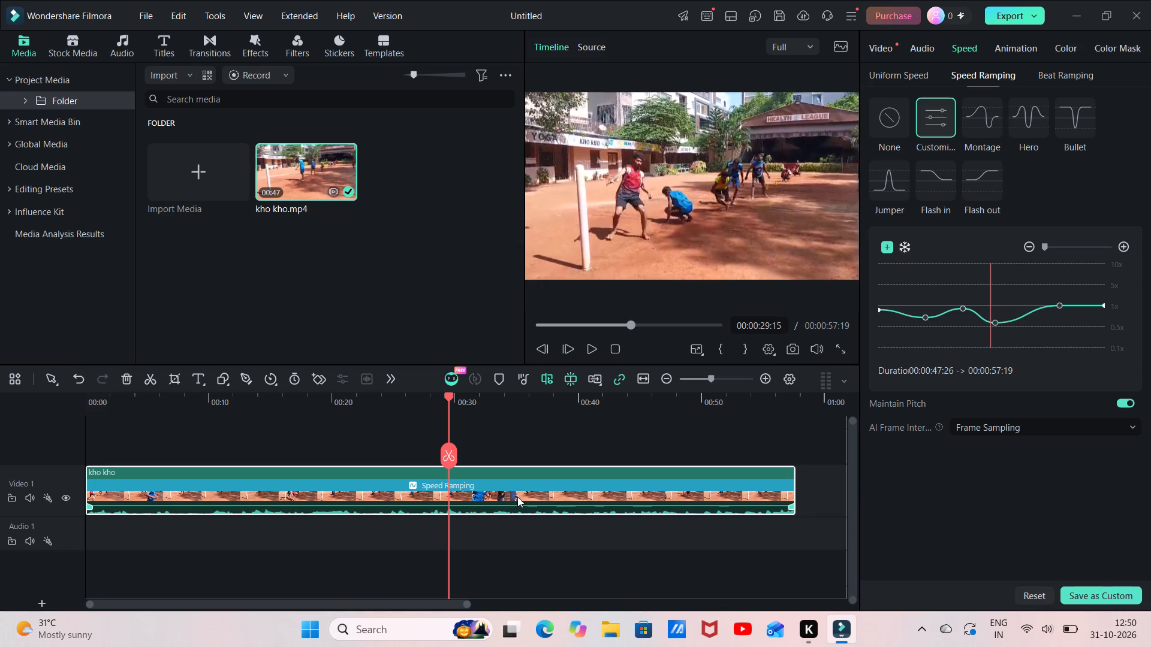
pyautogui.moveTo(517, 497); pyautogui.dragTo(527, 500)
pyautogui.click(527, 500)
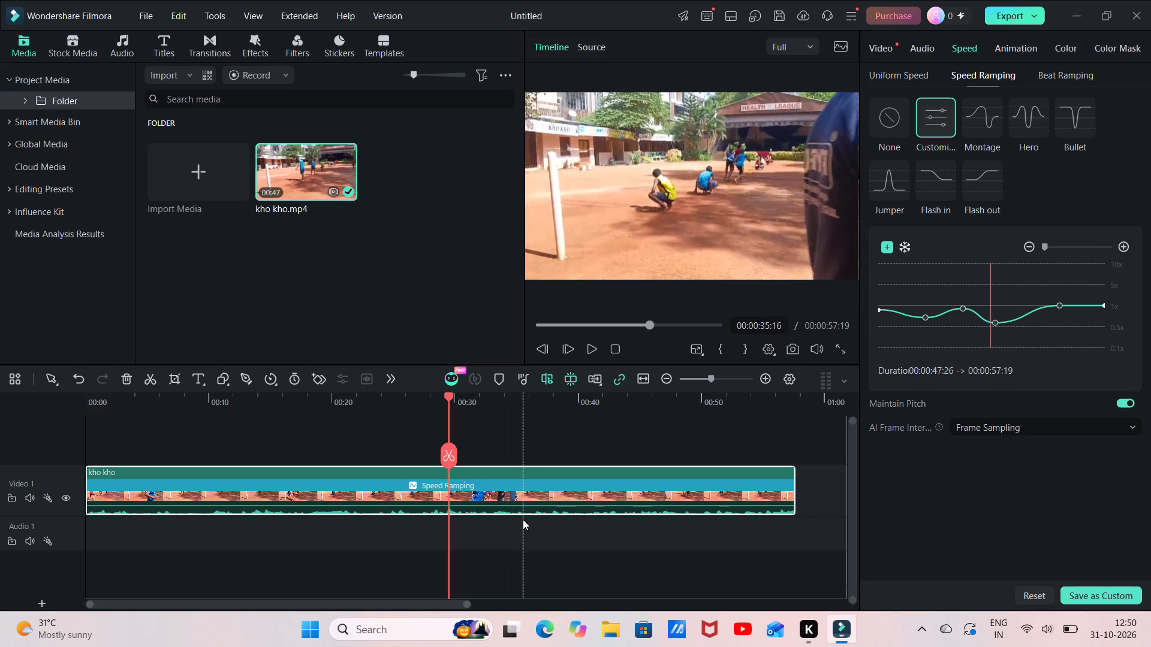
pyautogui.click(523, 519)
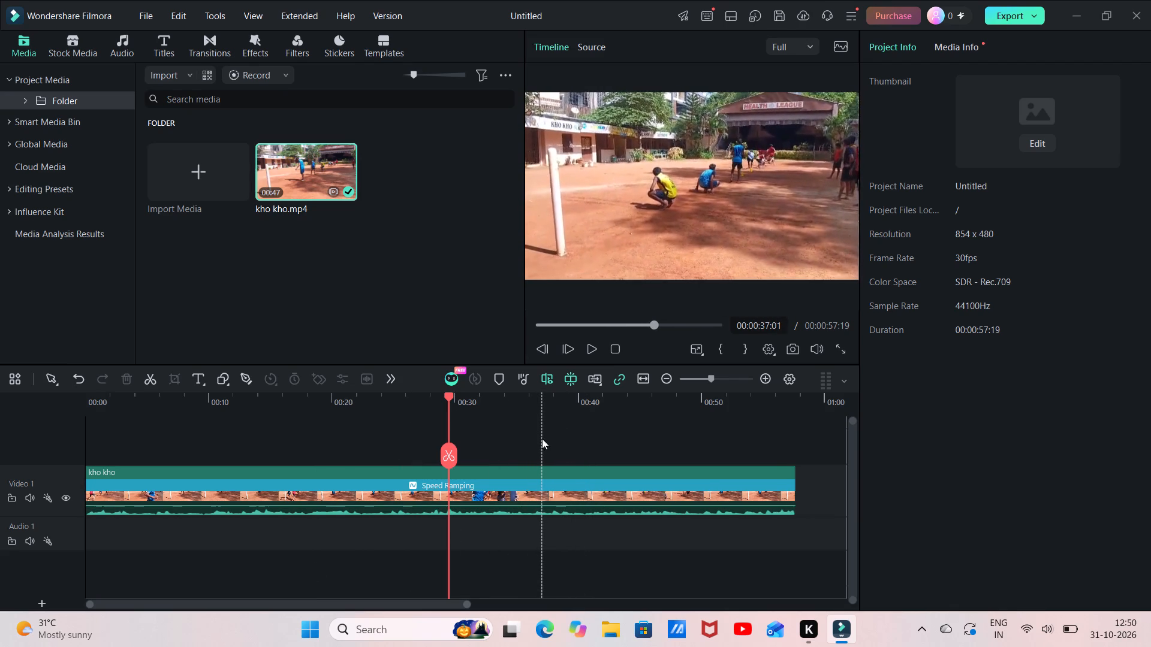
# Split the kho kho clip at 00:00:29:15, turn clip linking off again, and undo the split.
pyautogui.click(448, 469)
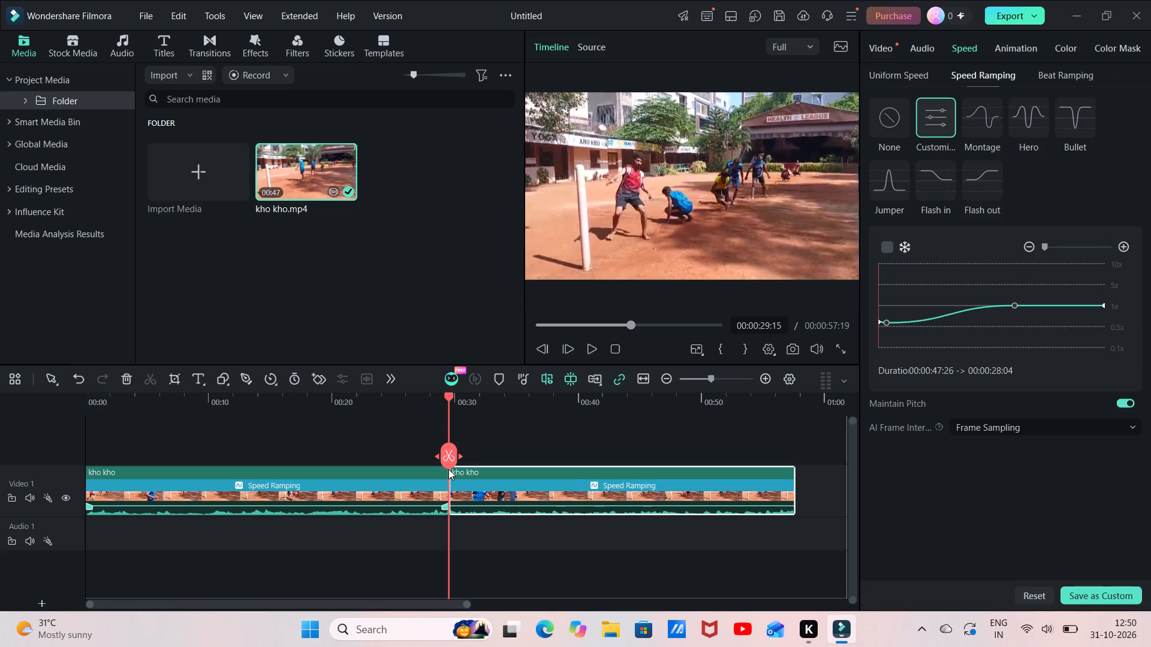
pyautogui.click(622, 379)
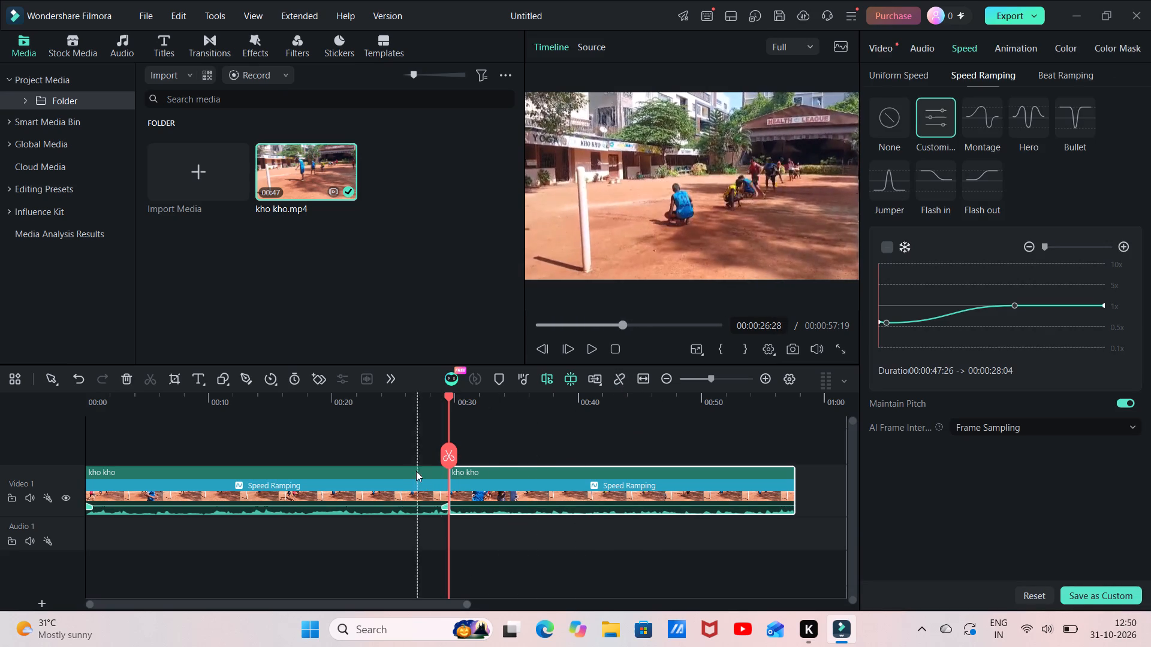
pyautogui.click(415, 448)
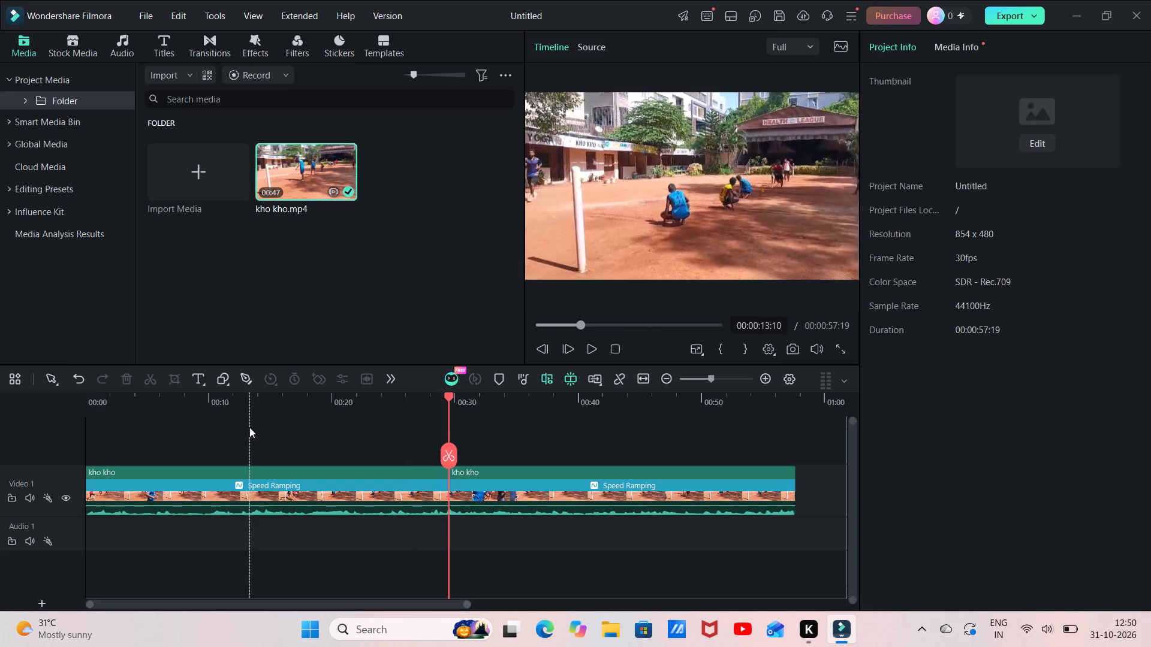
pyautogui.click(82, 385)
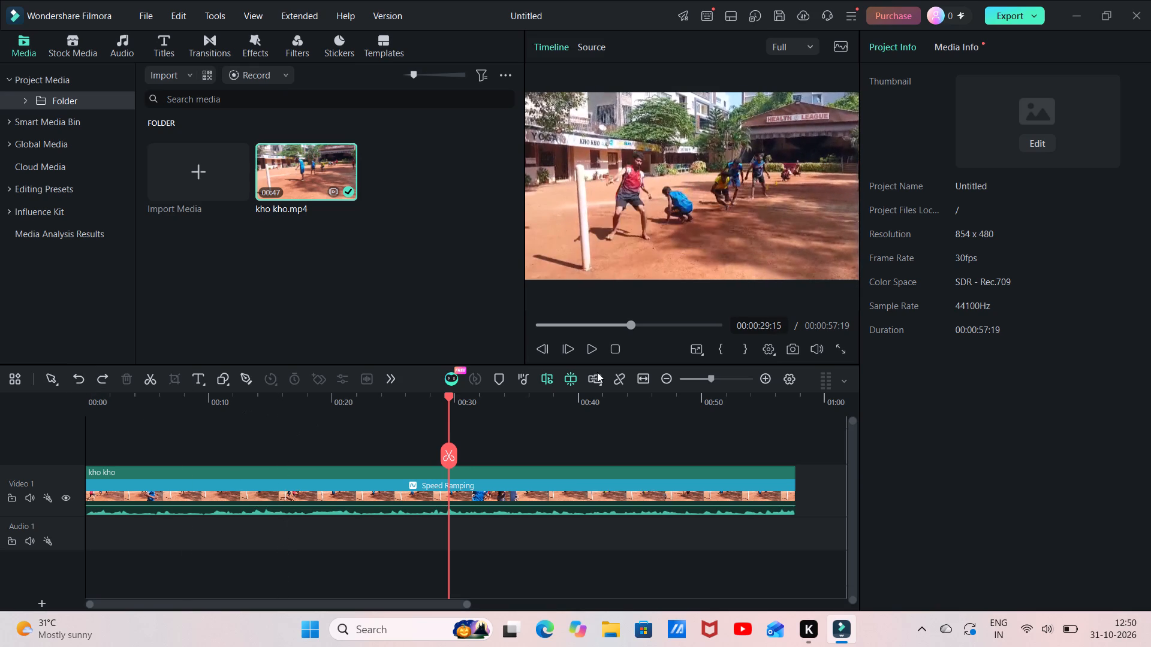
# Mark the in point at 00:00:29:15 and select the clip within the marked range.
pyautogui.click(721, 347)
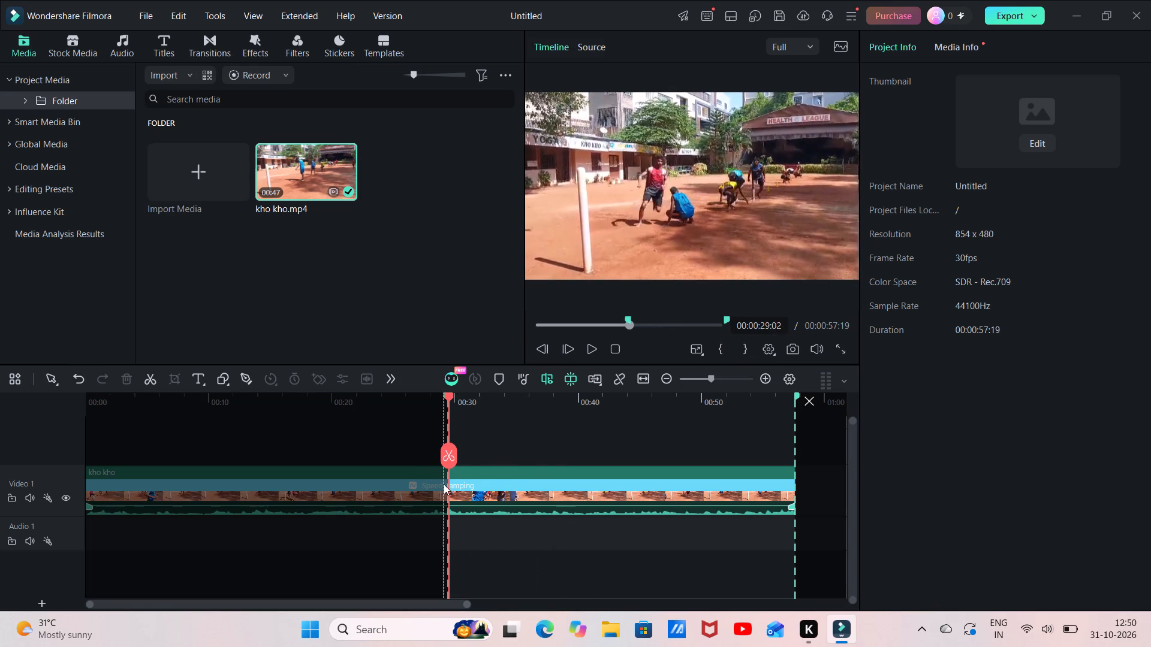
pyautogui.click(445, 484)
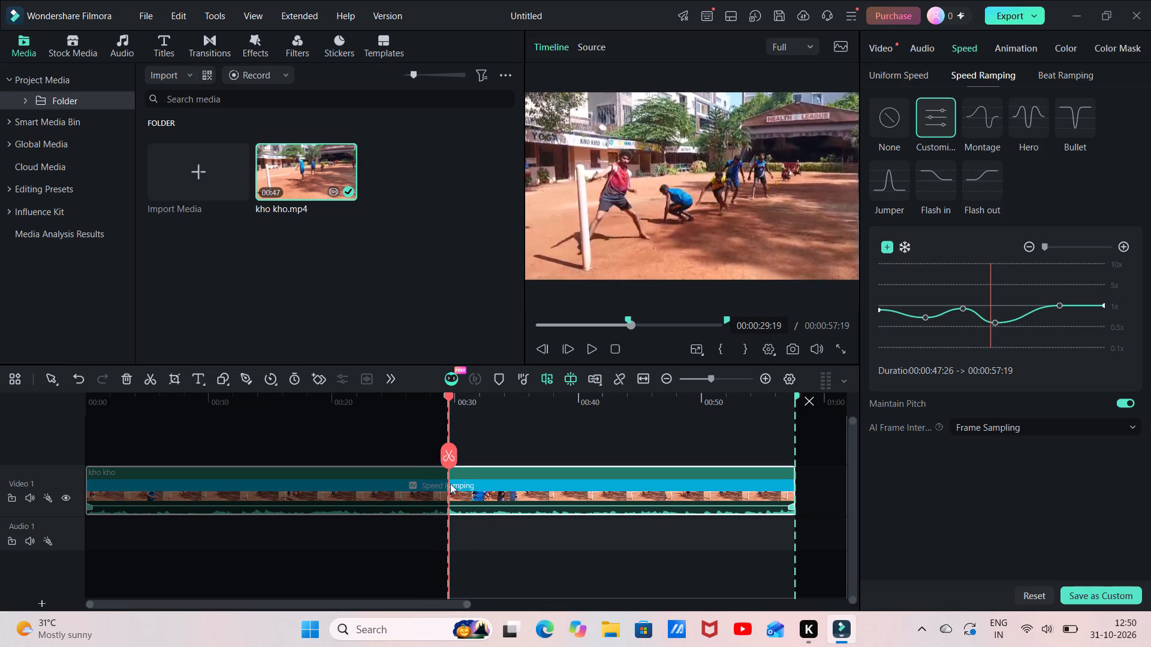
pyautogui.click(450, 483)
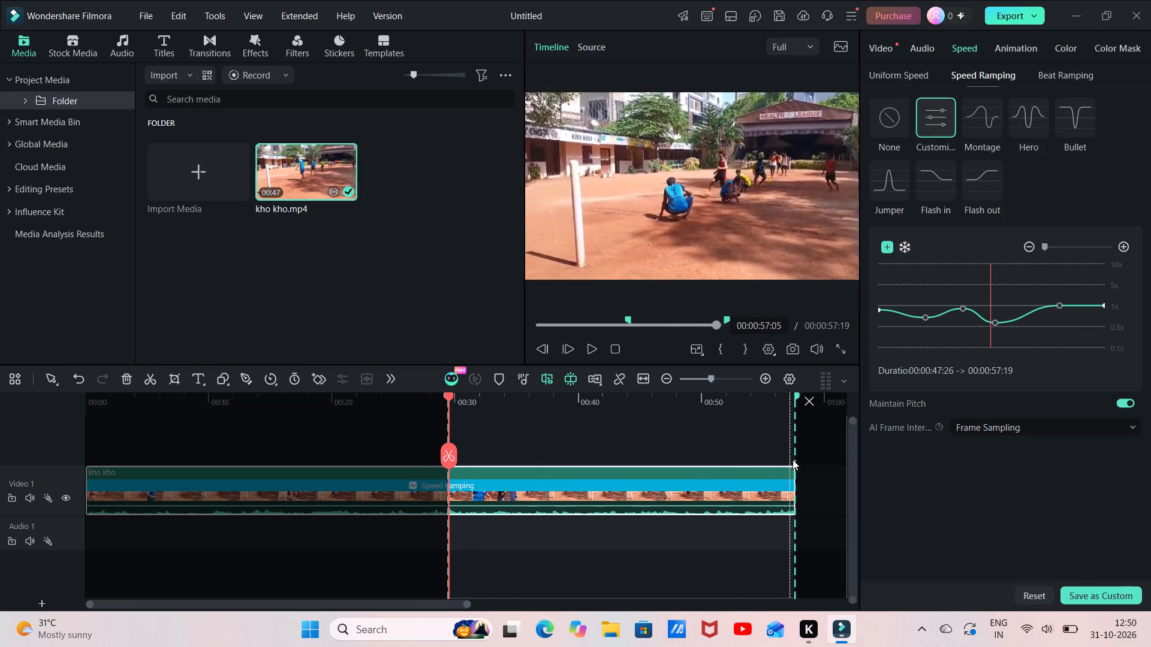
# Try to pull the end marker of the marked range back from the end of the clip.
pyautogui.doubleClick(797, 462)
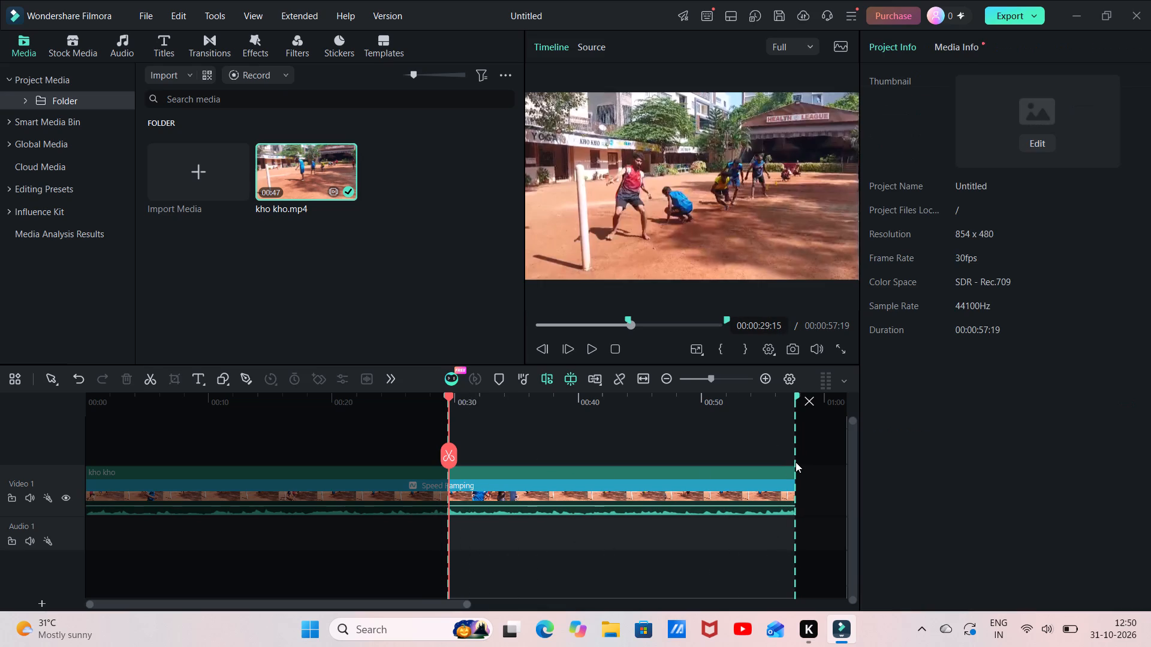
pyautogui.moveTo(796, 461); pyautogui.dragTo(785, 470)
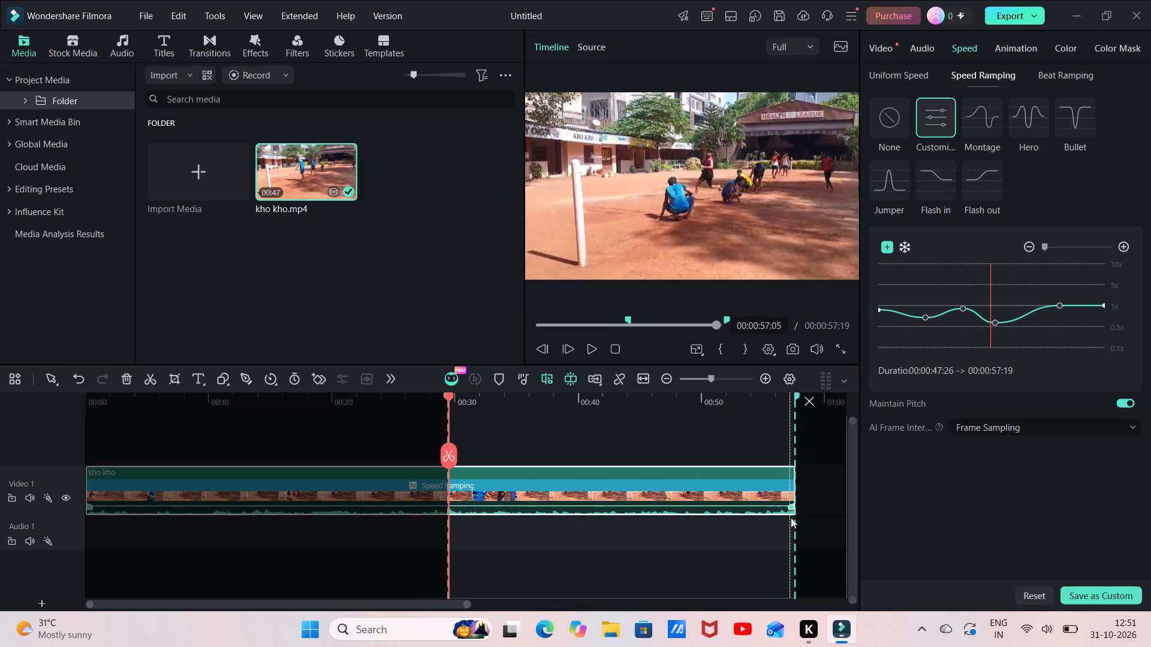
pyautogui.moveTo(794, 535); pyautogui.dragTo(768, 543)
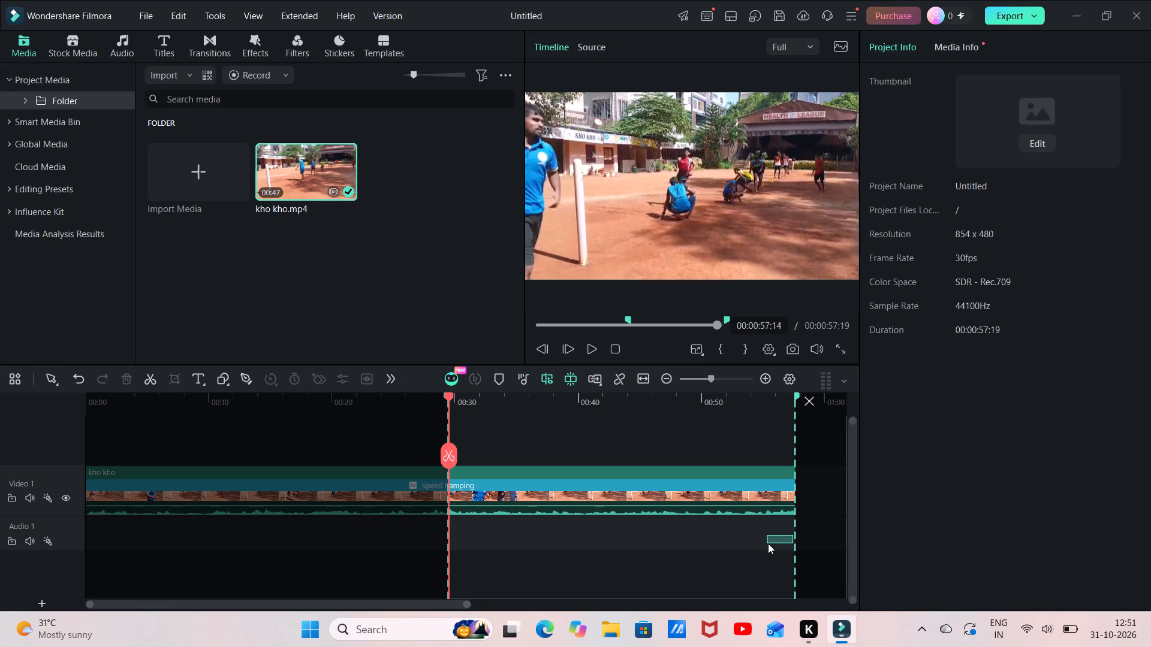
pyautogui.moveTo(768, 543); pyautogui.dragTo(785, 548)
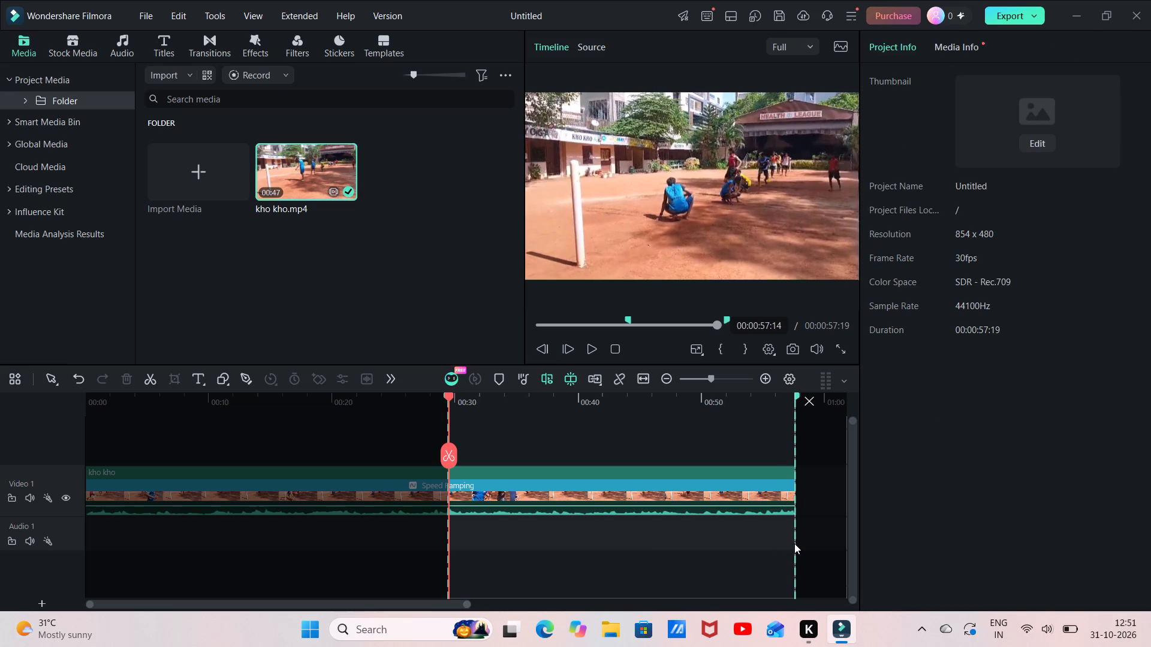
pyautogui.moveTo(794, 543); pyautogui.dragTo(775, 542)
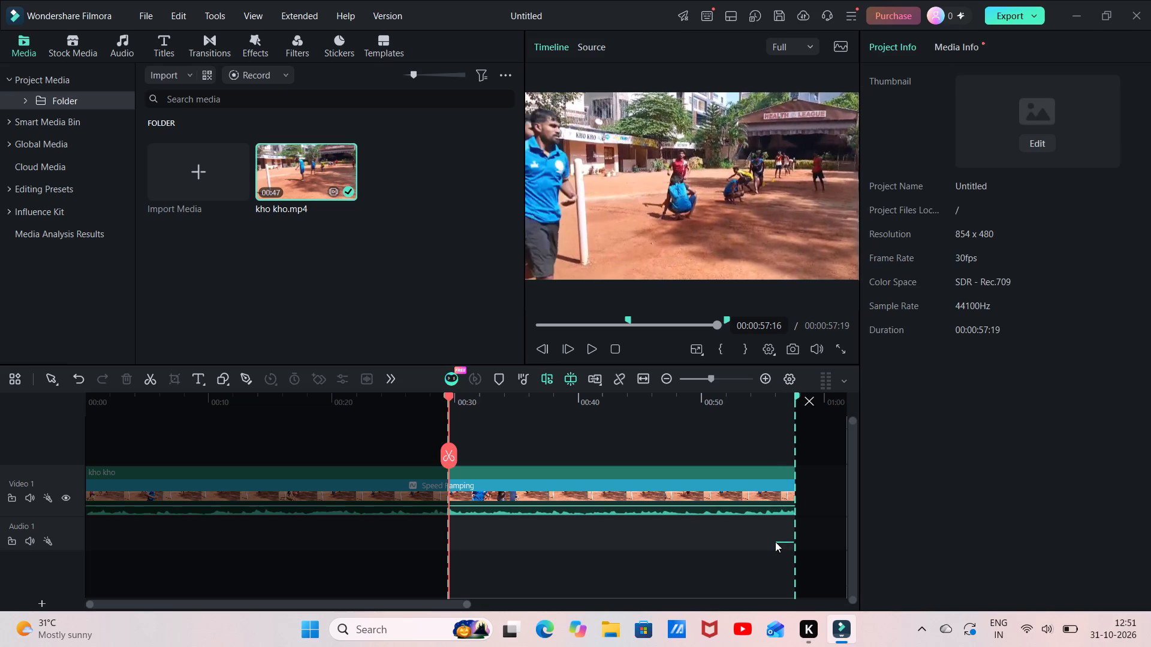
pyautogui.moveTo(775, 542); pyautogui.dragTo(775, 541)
# Mark the out point at 00:00:29:15 with the kho kho clip selected.
pyautogui.click(745, 348)
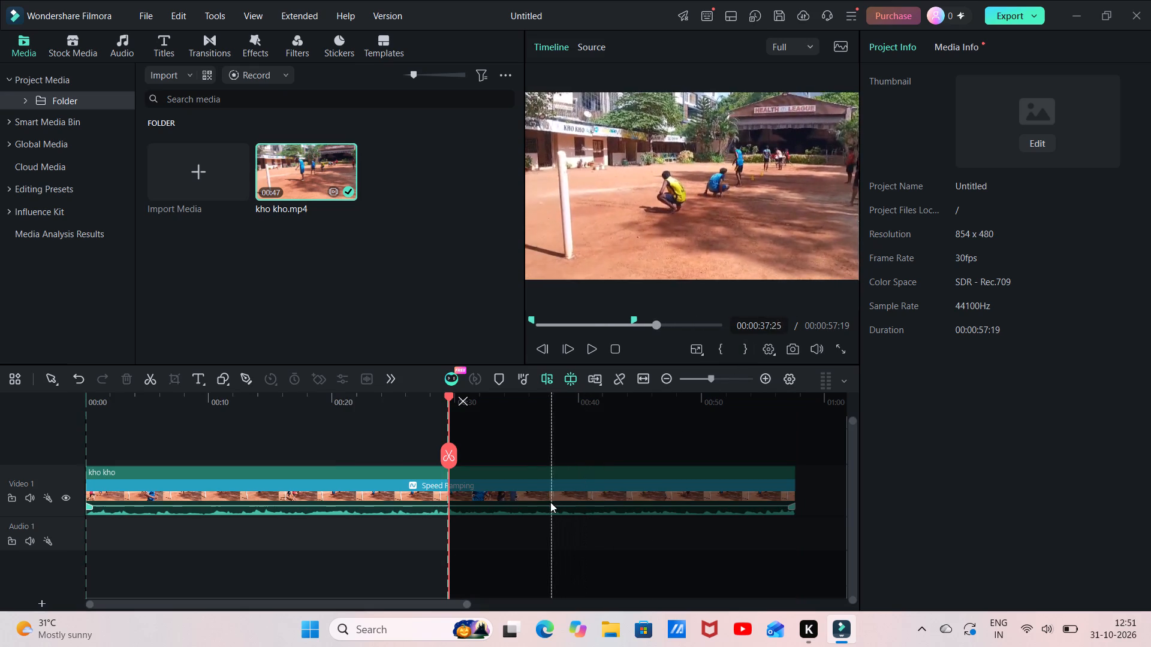
pyautogui.click(538, 507)
pyautogui.click(538, 507)
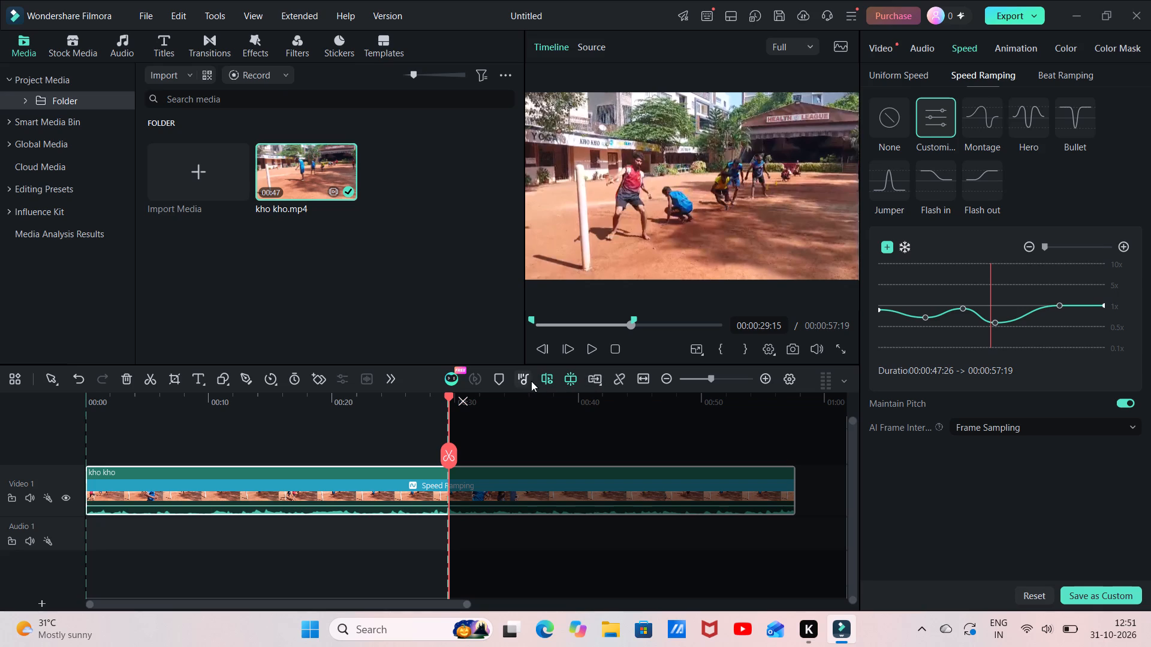
pyautogui.click(746, 352)
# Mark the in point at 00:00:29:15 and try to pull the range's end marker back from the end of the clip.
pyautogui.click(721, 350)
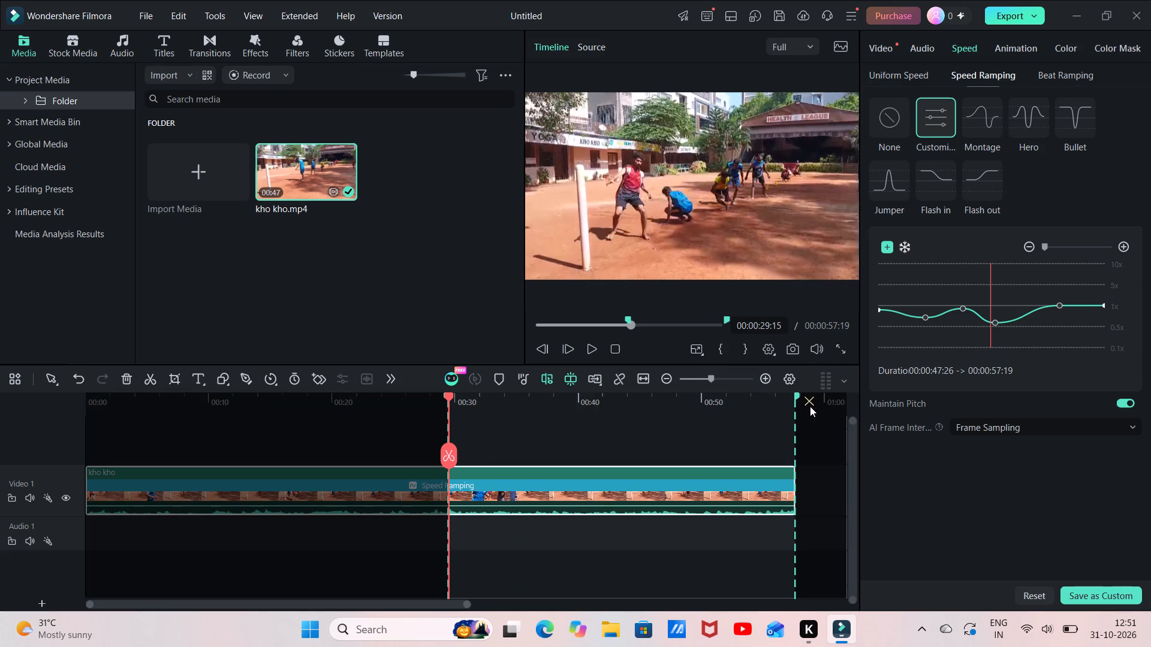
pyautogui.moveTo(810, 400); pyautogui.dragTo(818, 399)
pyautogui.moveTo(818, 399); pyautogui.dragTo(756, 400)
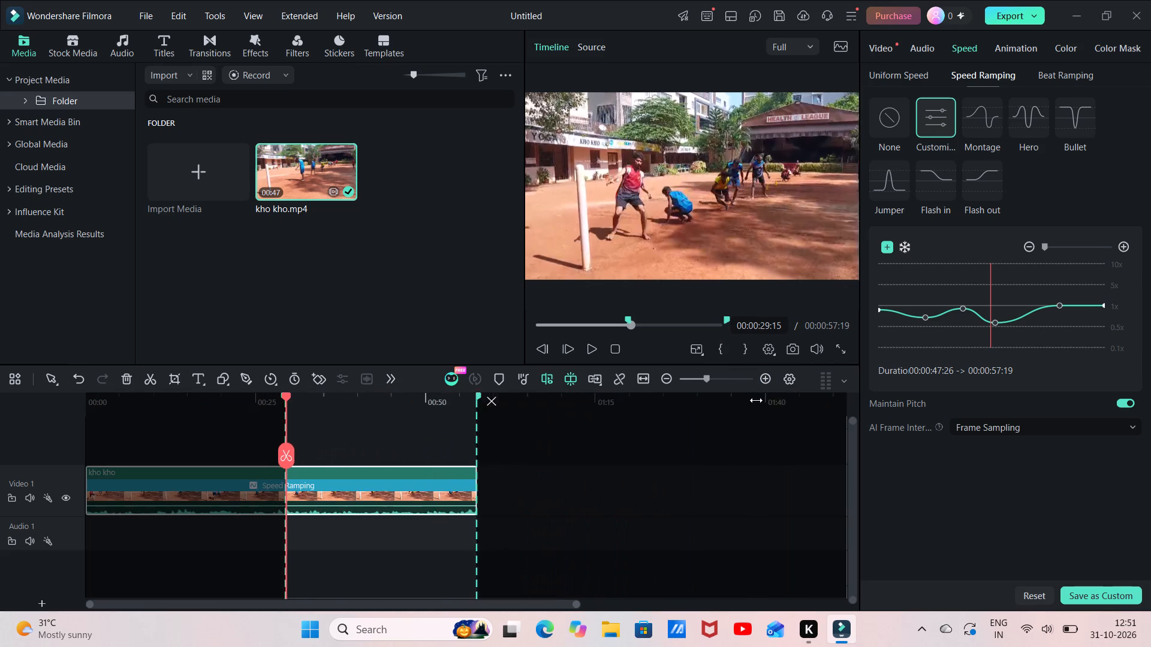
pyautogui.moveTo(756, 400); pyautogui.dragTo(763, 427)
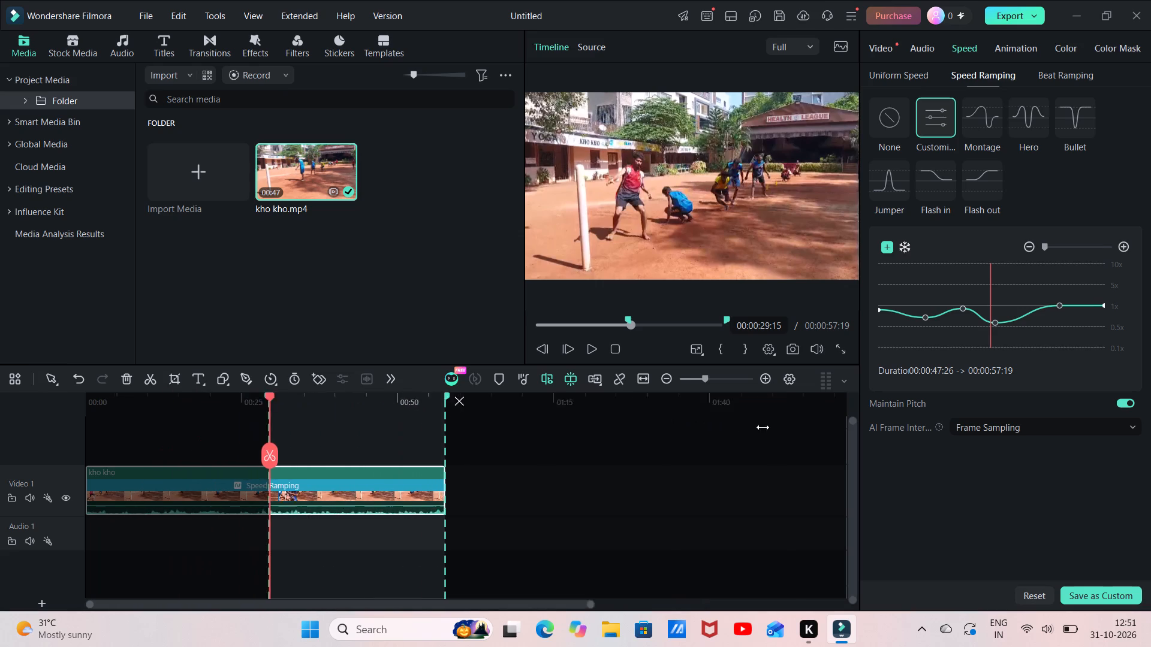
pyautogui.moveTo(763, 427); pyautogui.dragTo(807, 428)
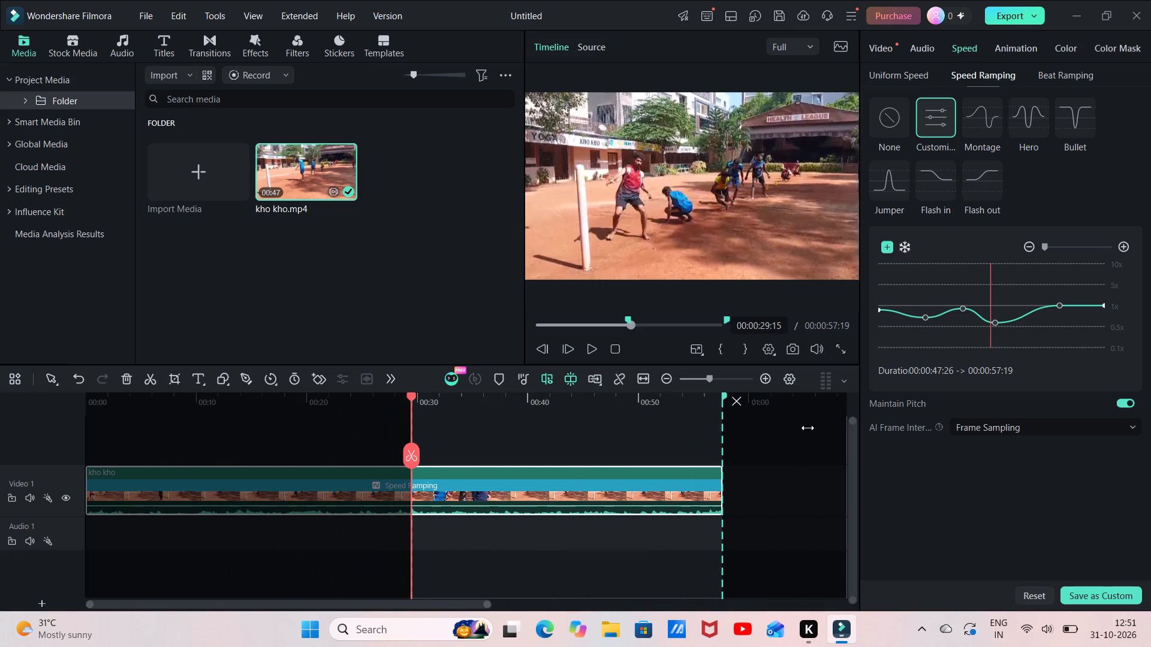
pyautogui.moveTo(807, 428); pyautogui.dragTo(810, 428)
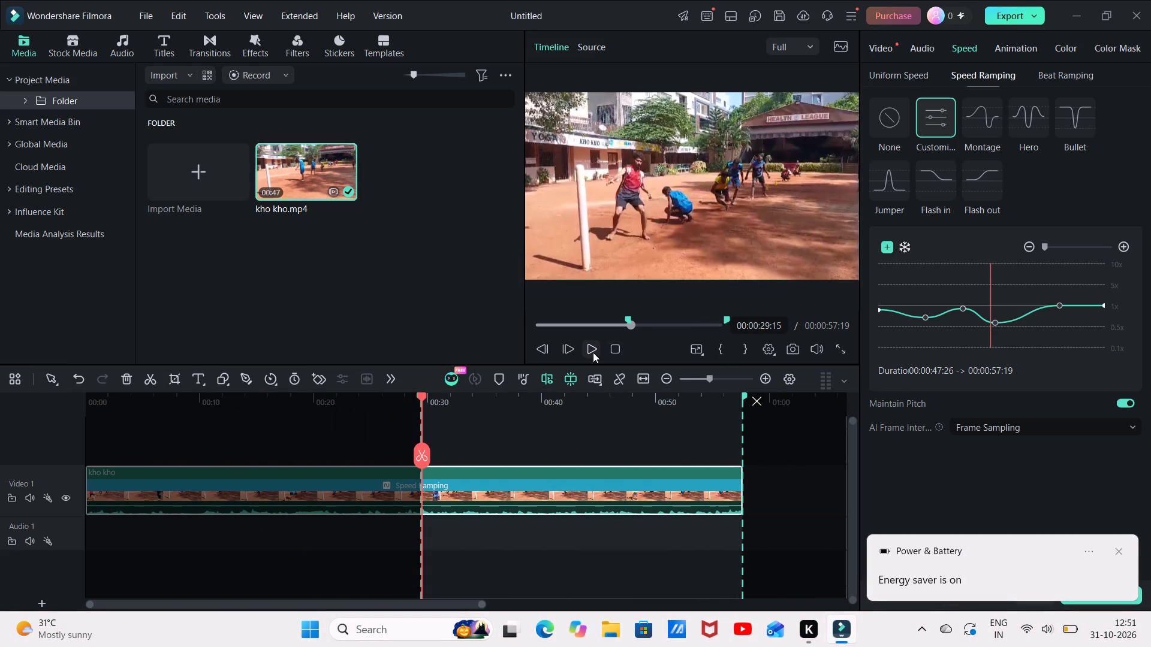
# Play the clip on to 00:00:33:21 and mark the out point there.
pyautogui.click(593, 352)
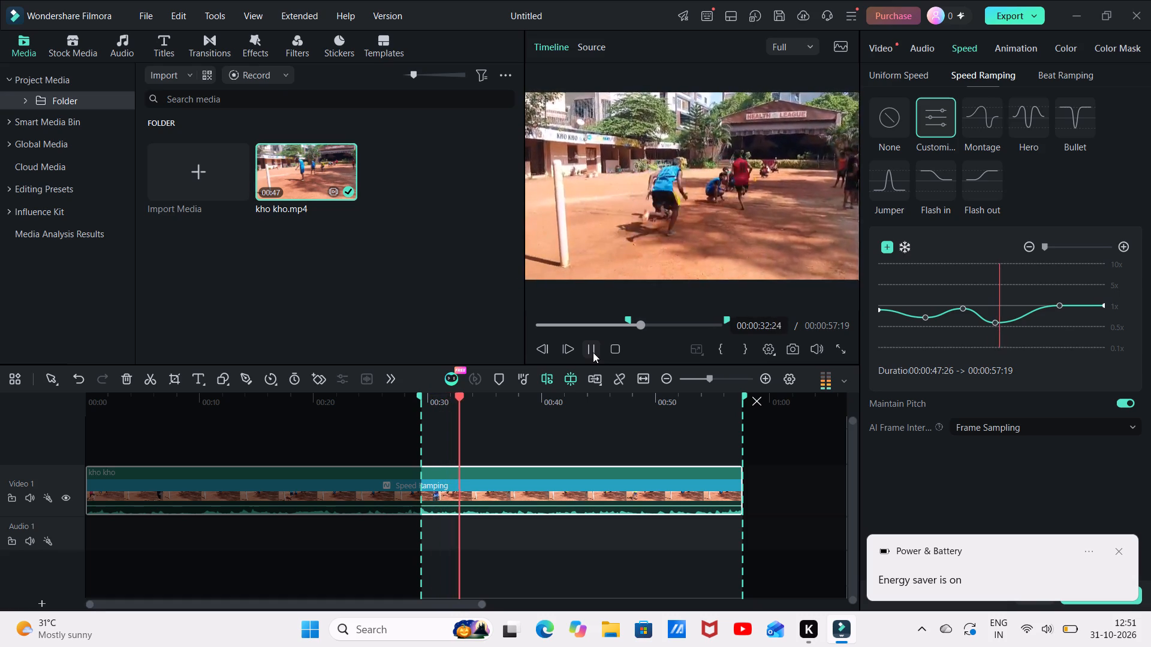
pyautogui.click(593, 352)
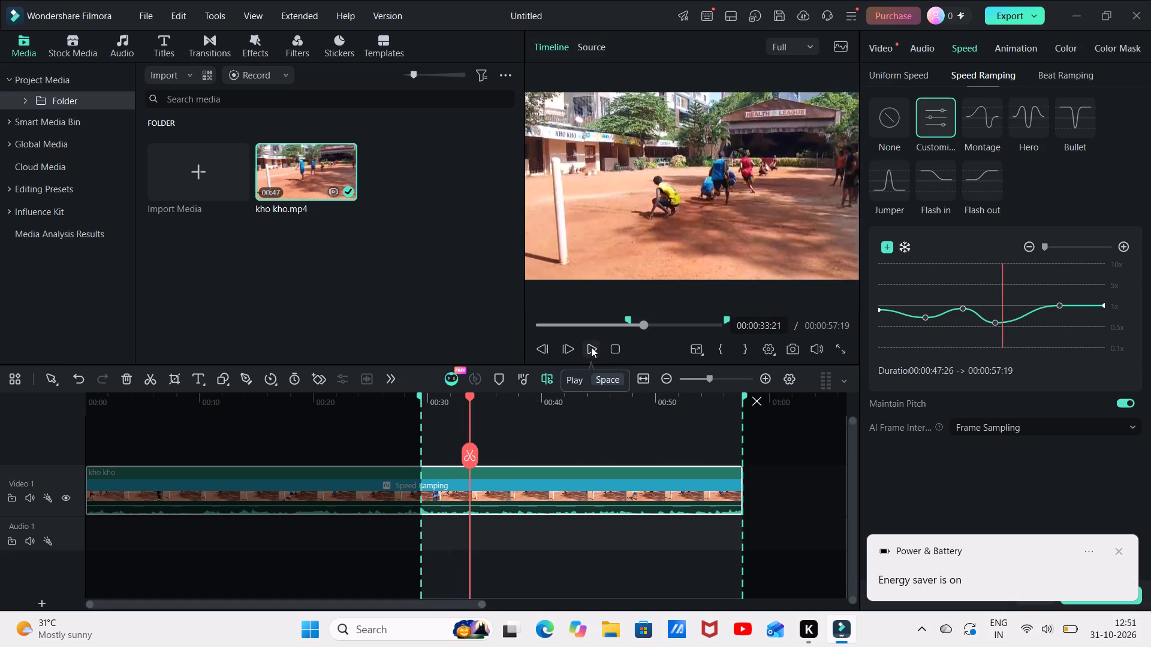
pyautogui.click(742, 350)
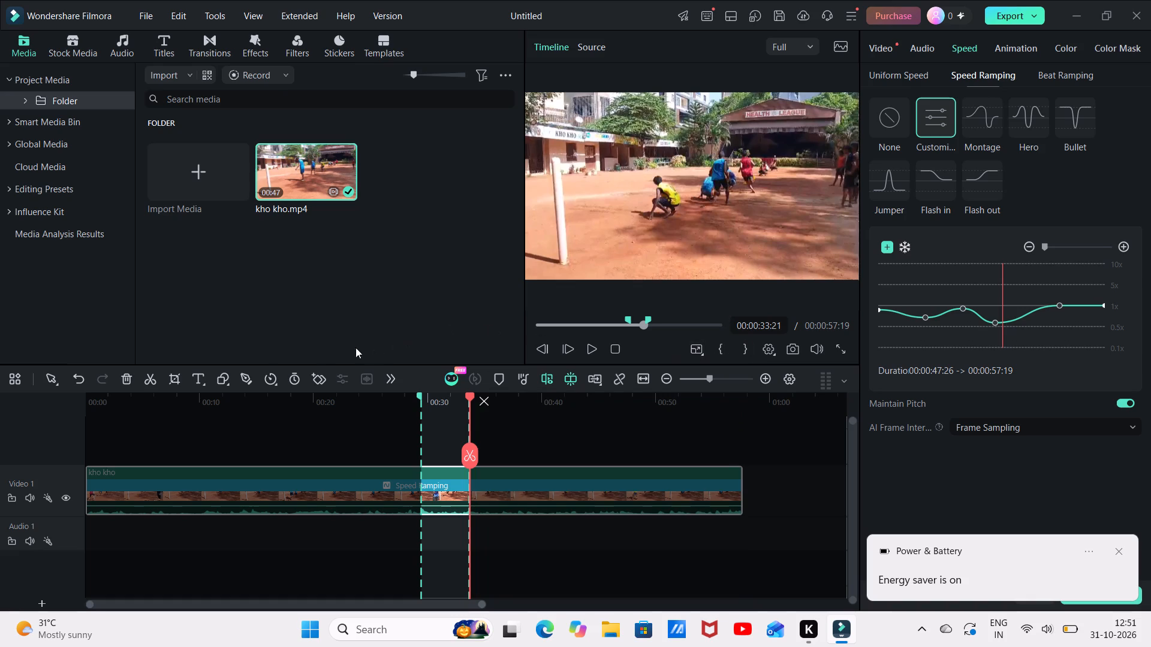
# Delete the speed-ramped kho kho clip from the timeline.
pyautogui.click(126, 378)
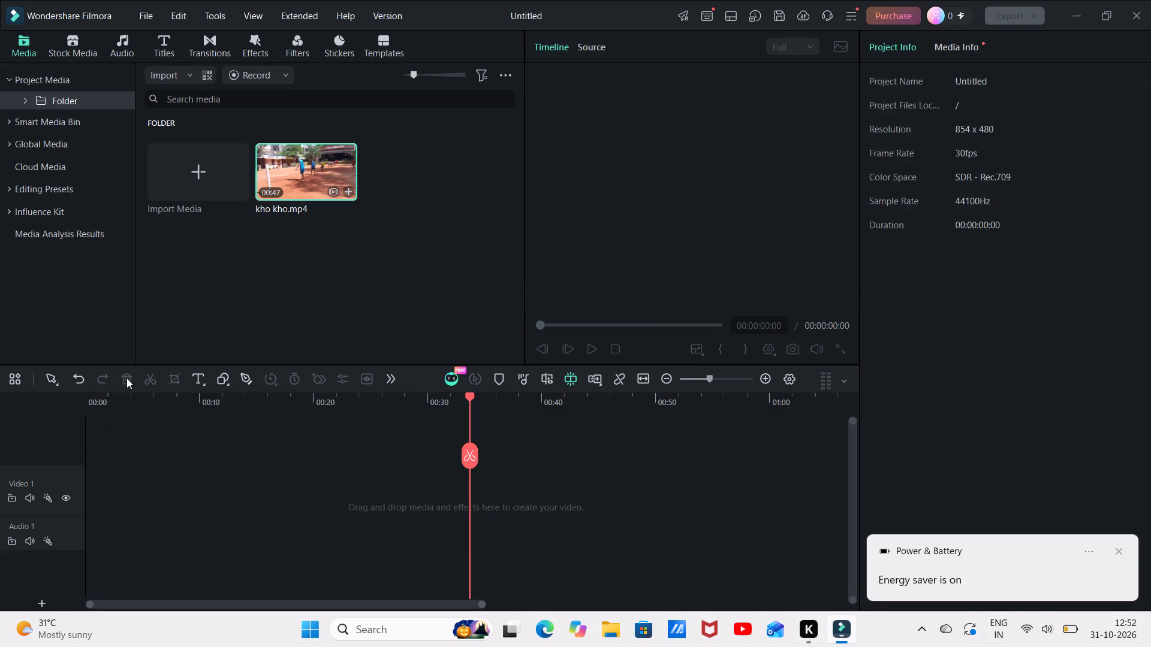
pyautogui.click(126, 378)
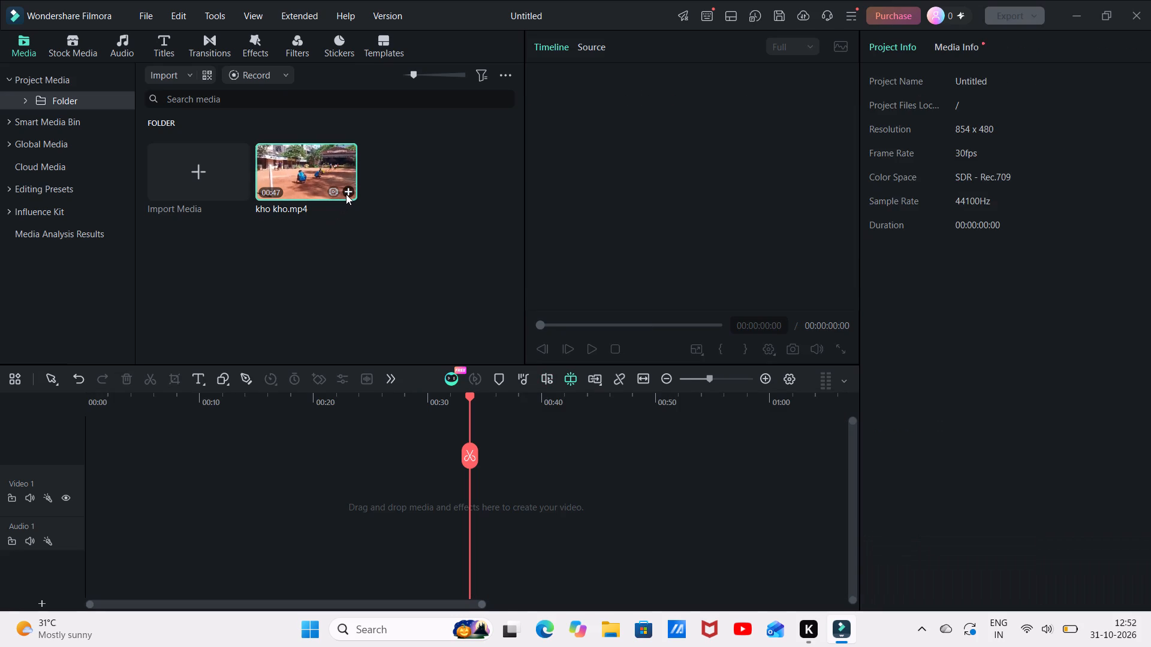
# Add kho kho.mp4 to Video 1 again and remove the empty gap before it so it starts at 00:00.
pyautogui.click(345, 193)
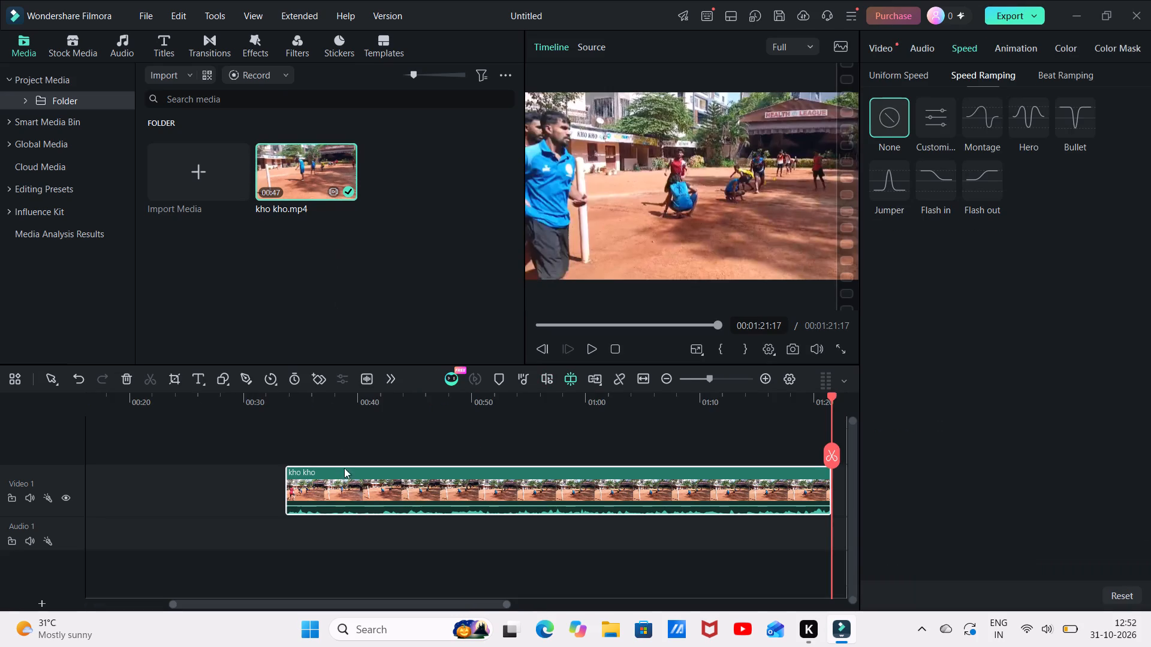
pyautogui.moveTo(330, 486); pyautogui.dragTo(136, 505)
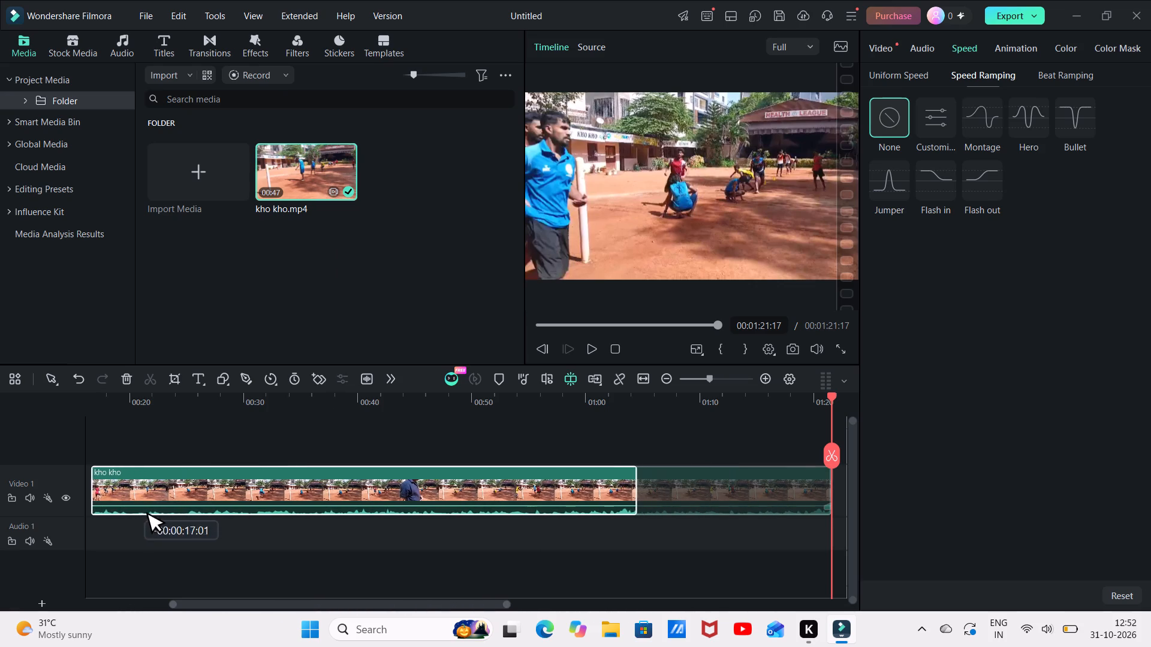
pyautogui.moveTo(136, 505); pyautogui.dragTo(355, 537)
pyautogui.moveTo(575, 343); pyautogui.dragTo(586, 343)
pyautogui.click(586, 343)
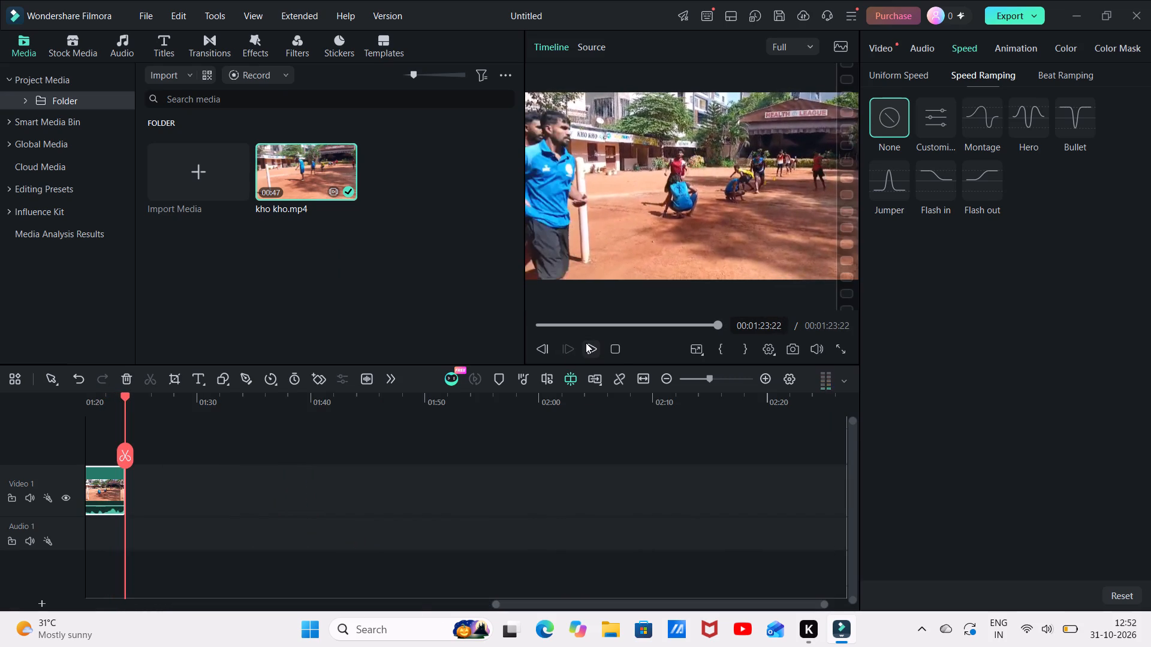
pyautogui.click(586, 343)
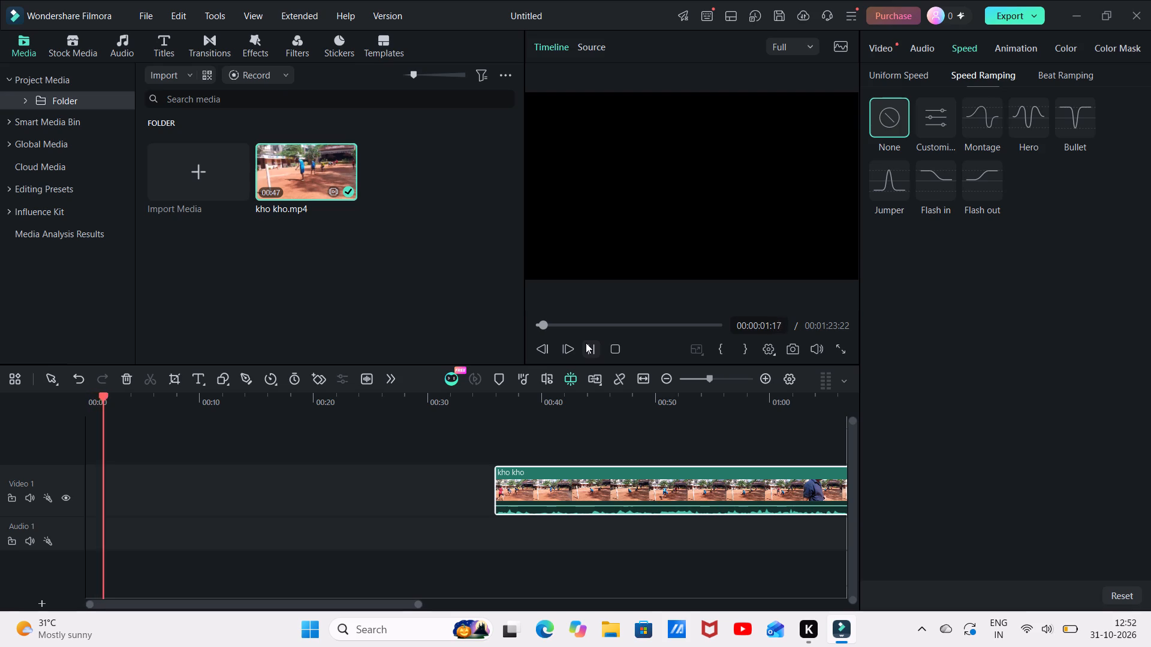
pyautogui.click(451, 473)
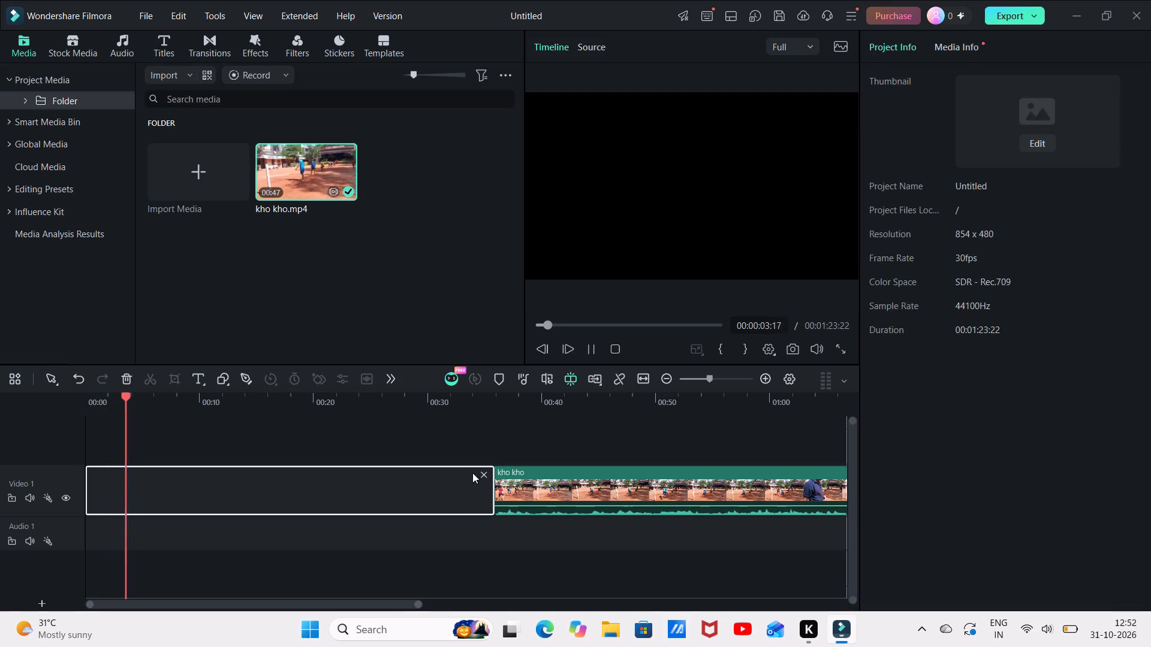
pyautogui.click(486, 473)
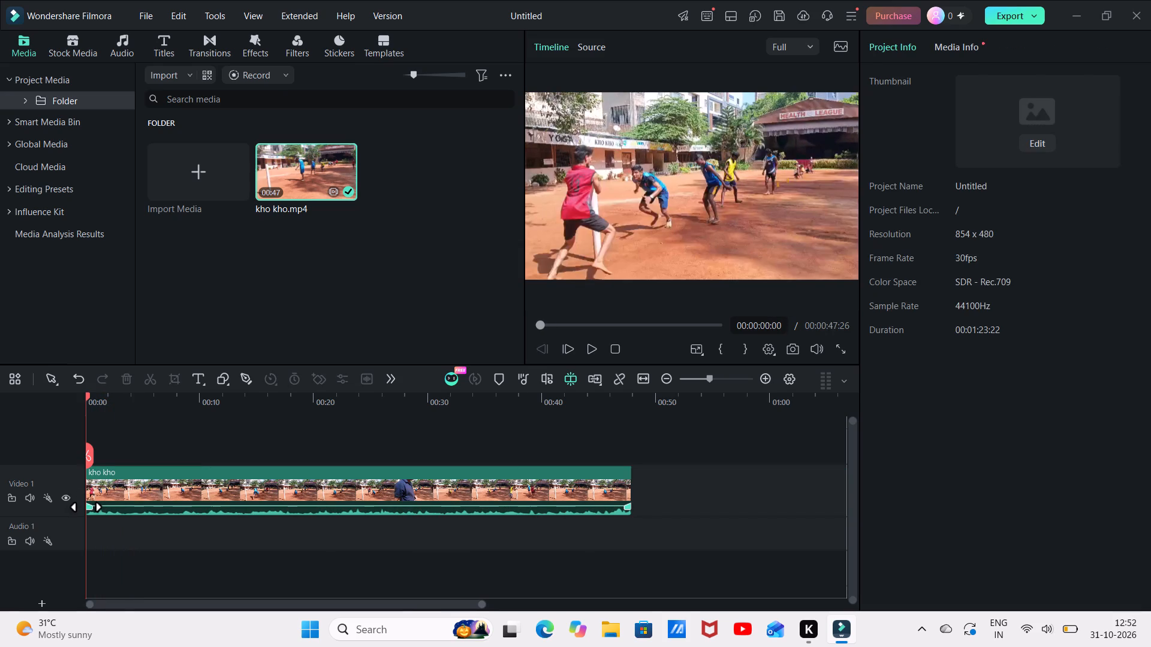
# Extend the audio fade-in of the kho kho clip to about 22 seconds.
pyautogui.moveTo(86, 509); pyautogui.dragTo(309, 513)
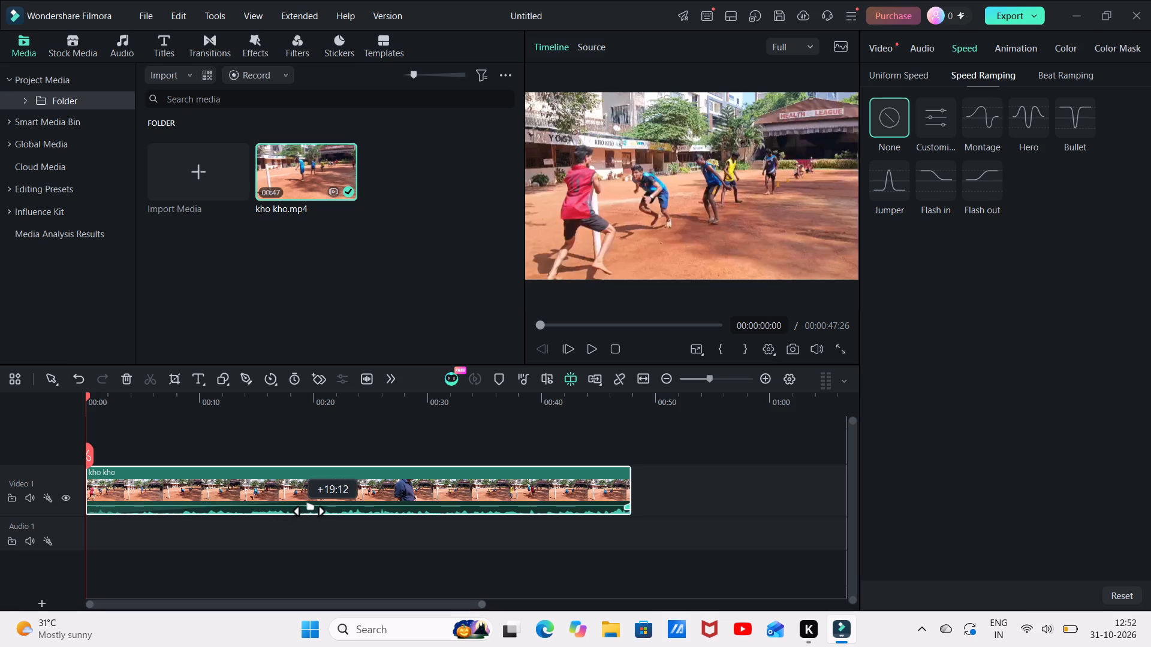
pyautogui.moveTo(309, 513); pyautogui.dragTo(317, 505)
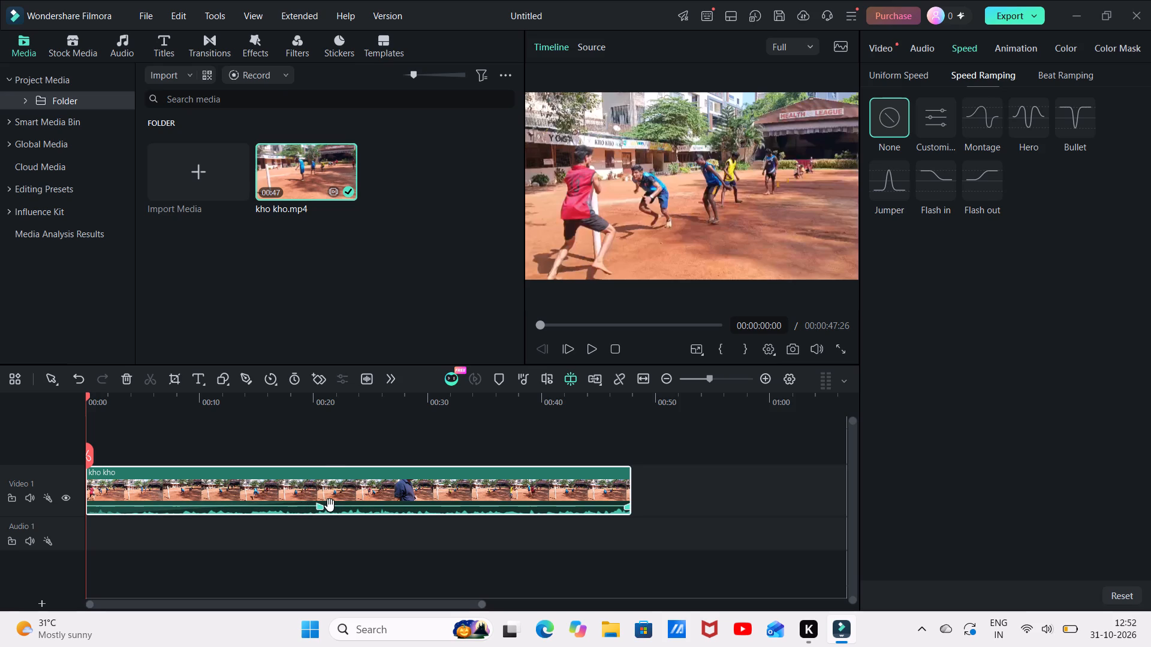
pyautogui.moveTo(318, 507); pyautogui.dragTo(329, 507)
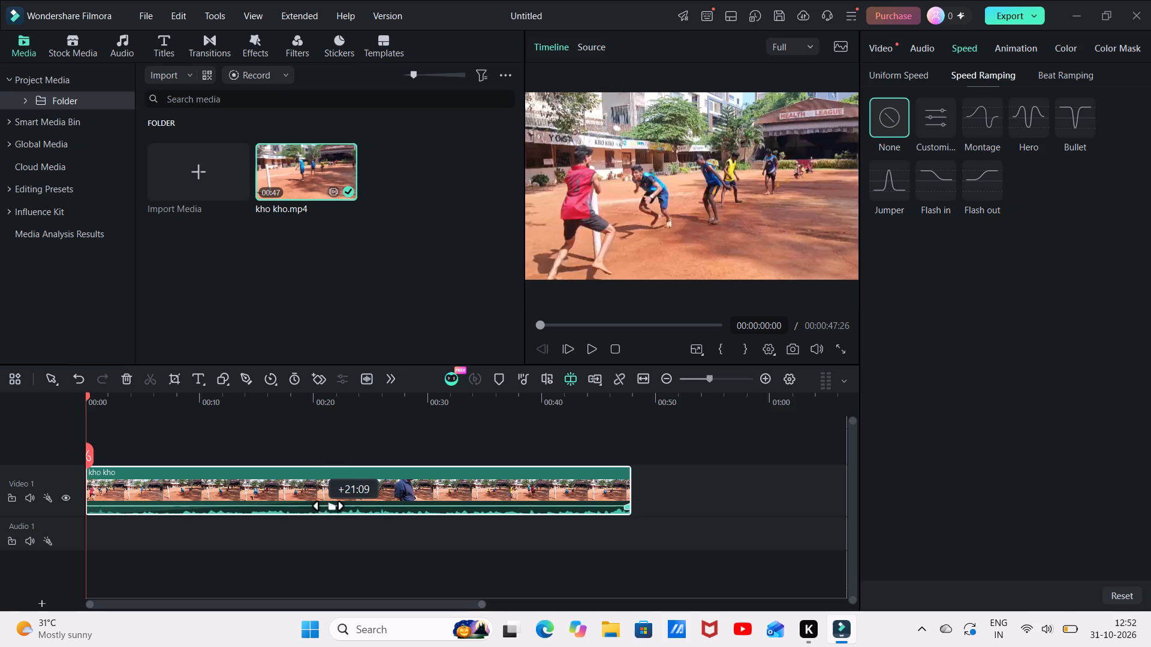
pyautogui.moveTo(329, 507); pyautogui.dragTo(341, 506)
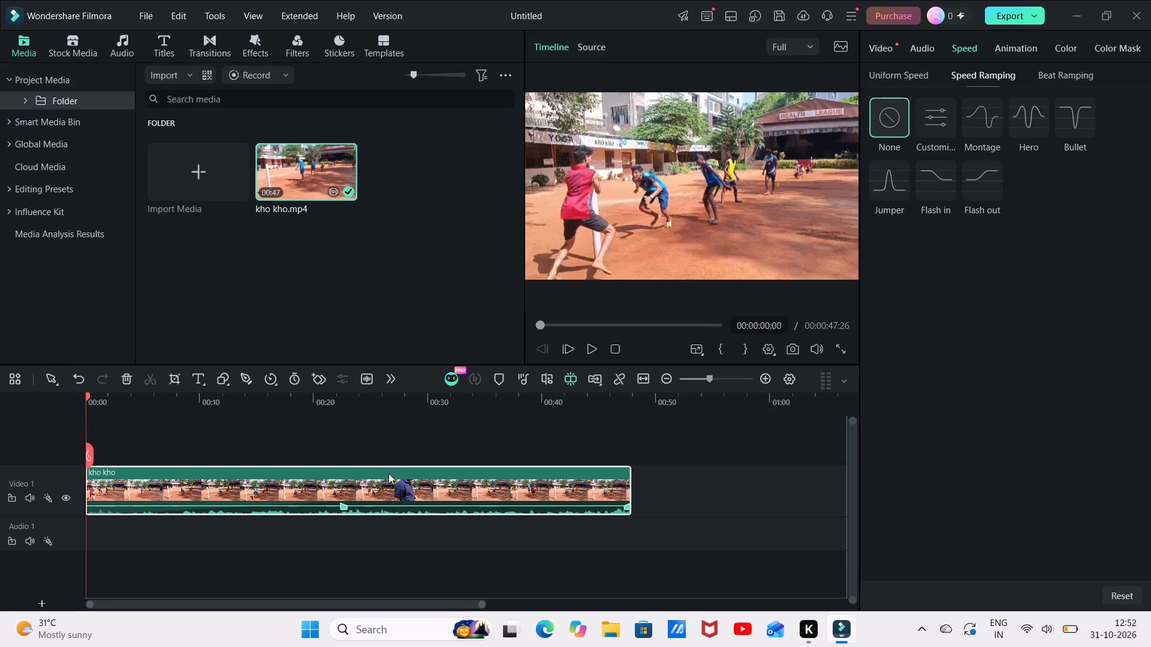
pyautogui.click(400, 505)
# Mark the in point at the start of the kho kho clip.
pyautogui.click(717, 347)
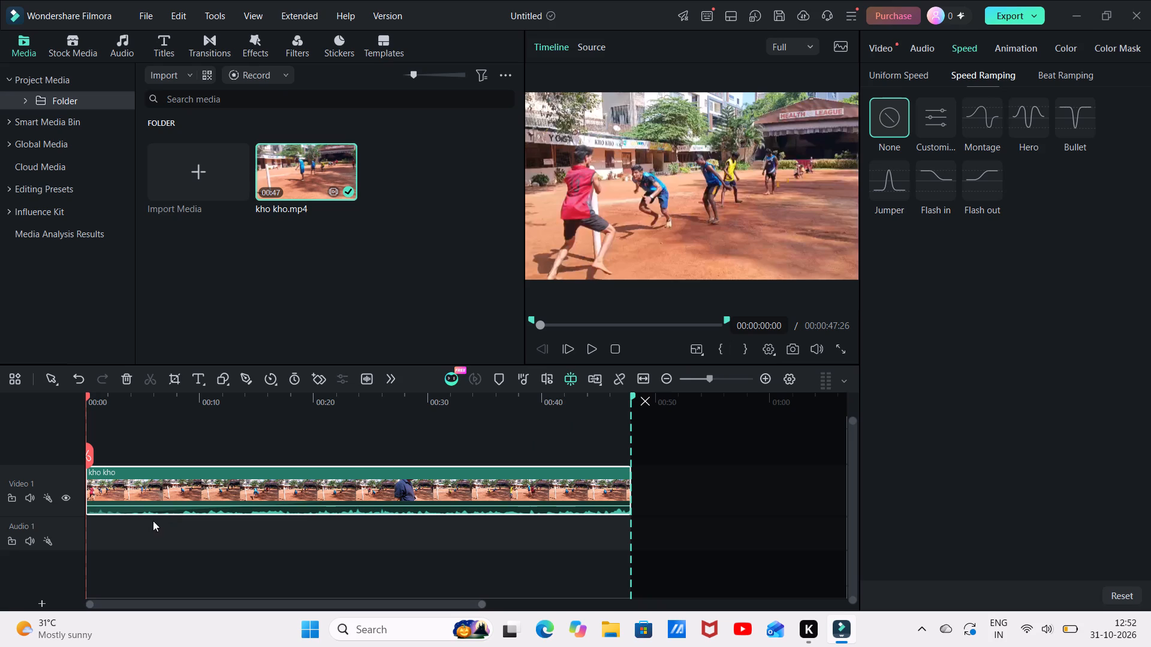
# Scrub through the clip and place the playhead at 00:00:23:28.
pyautogui.moveTo(85, 536); pyautogui.dragTo(251, 514)
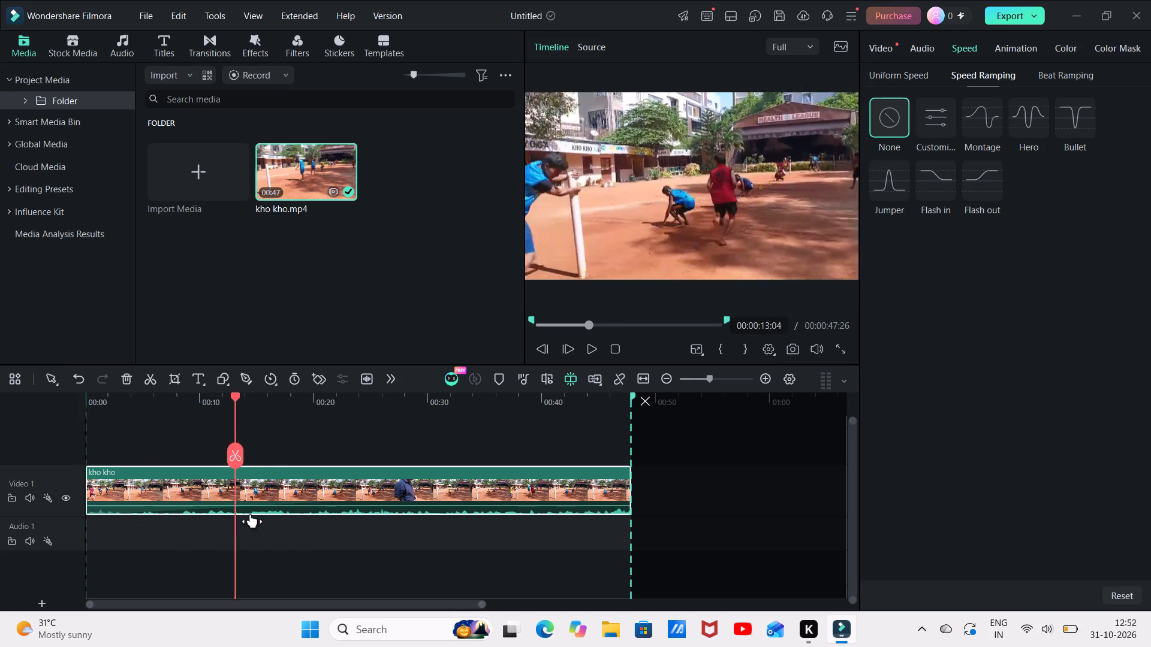
pyautogui.moveTo(251, 514); pyautogui.dragTo(315, 499)
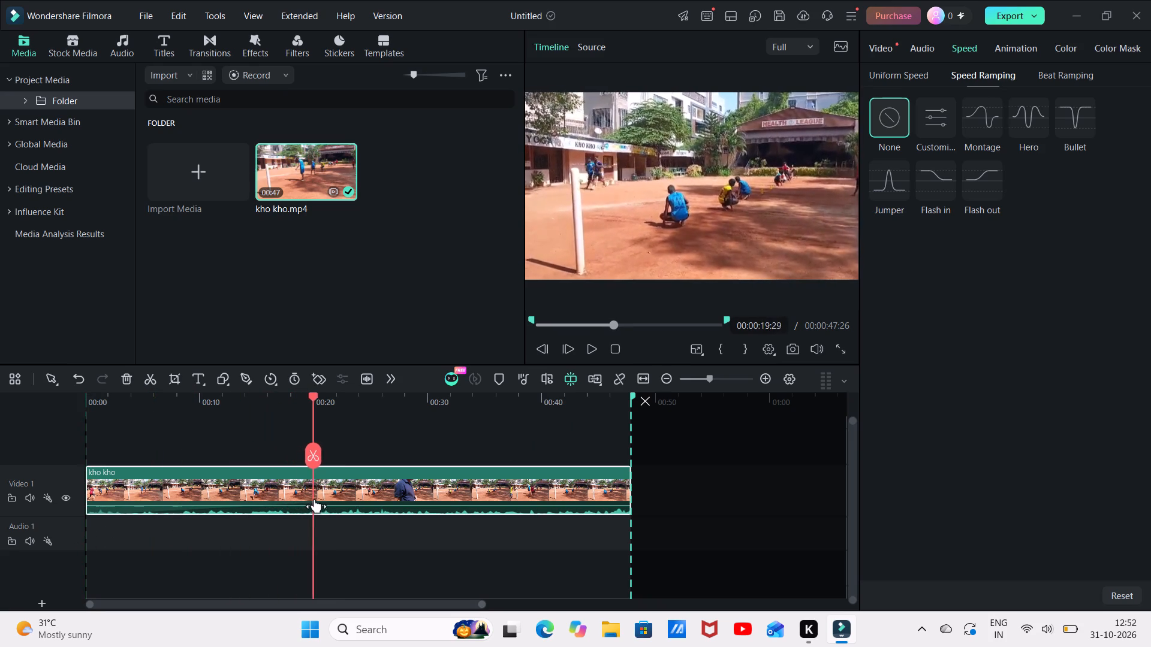
pyautogui.moveTo(315, 499); pyautogui.dragTo(351, 498)
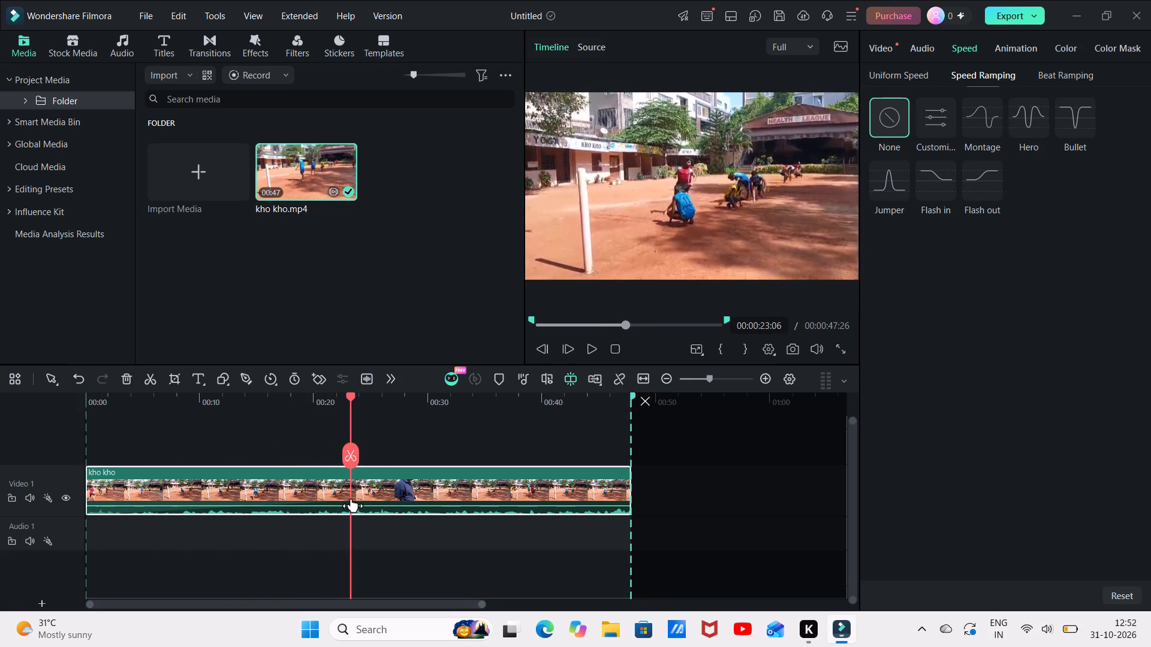
pyautogui.moveTo(351, 498); pyautogui.dragTo(363, 492)
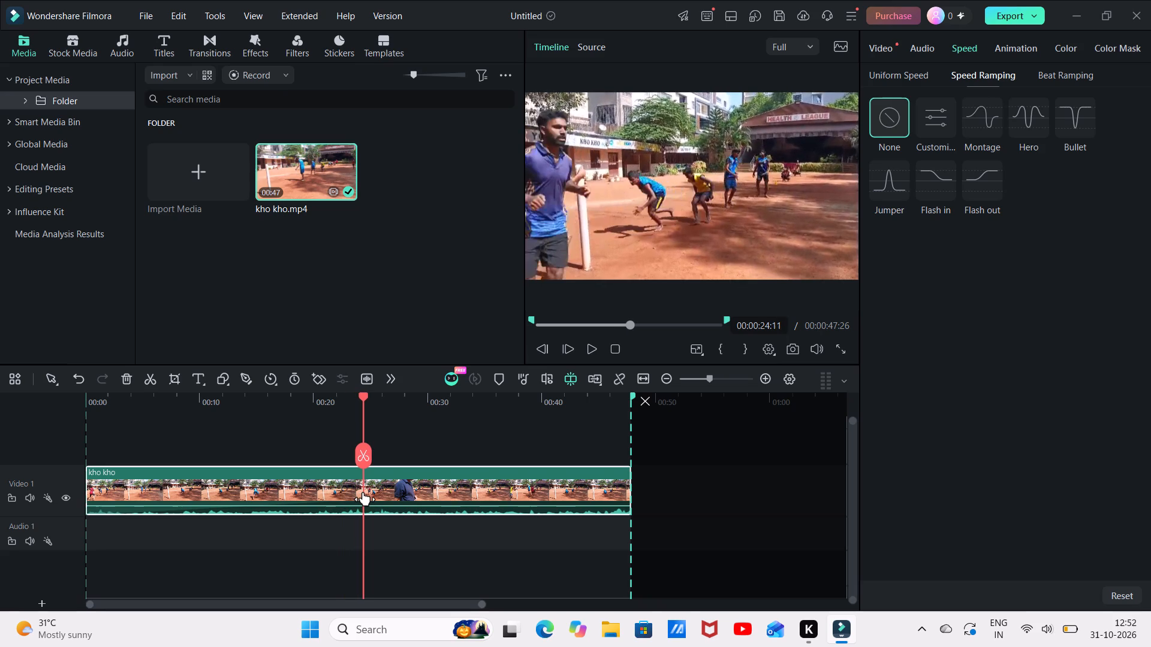
pyautogui.moveTo(363, 492); pyautogui.dragTo(358, 491)
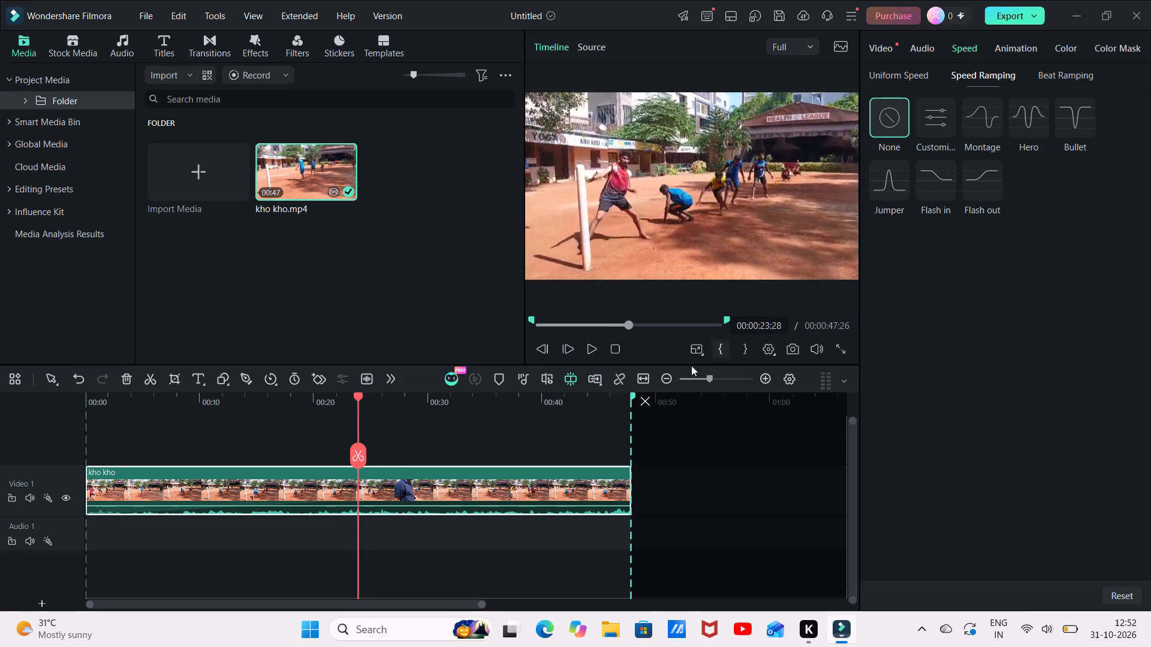
# Extend the audio fade-out of the kho kho clip to about 19 seconds.
pyautogui.moveTo(627, 505); pyautogui.dragTo(438, 512)
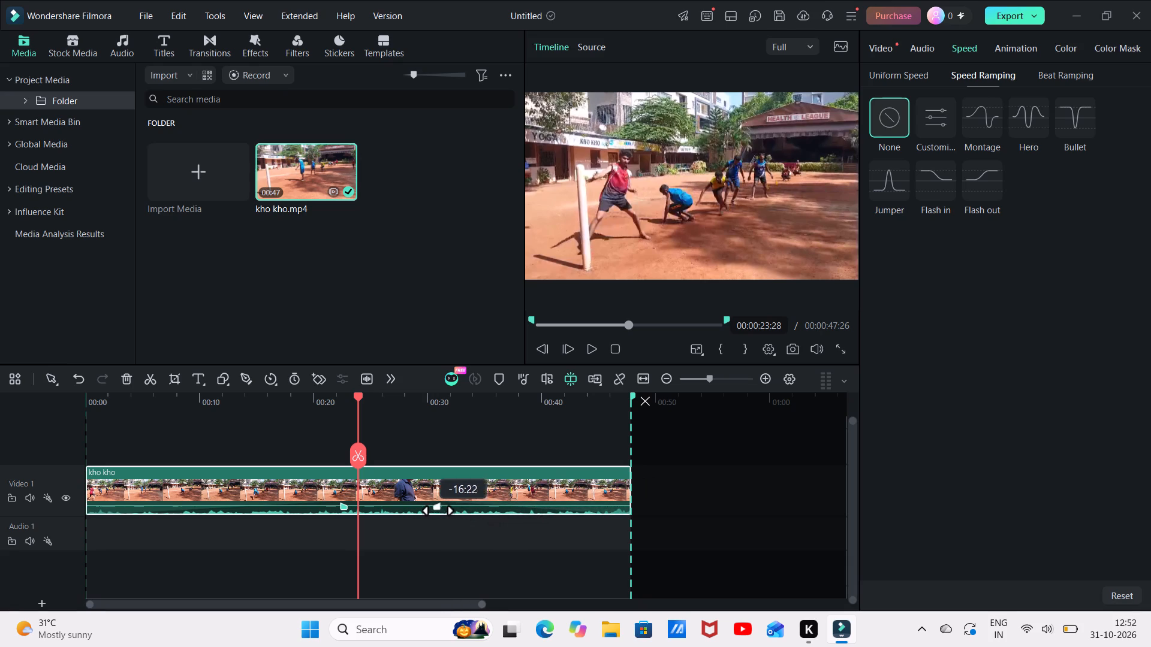
pyautogui.moveTo(438, 512); pyautogui.dragTo(427, 510)
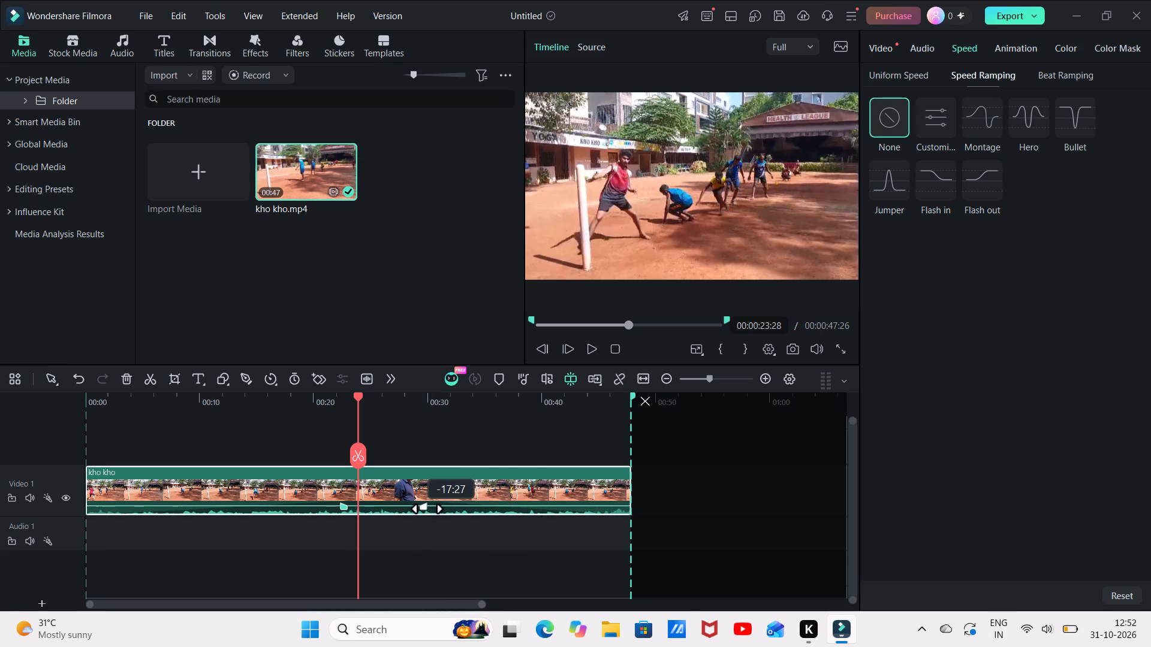
pyautogui.moveTo(427, 510); pyautogui.dragTo(423, 509)
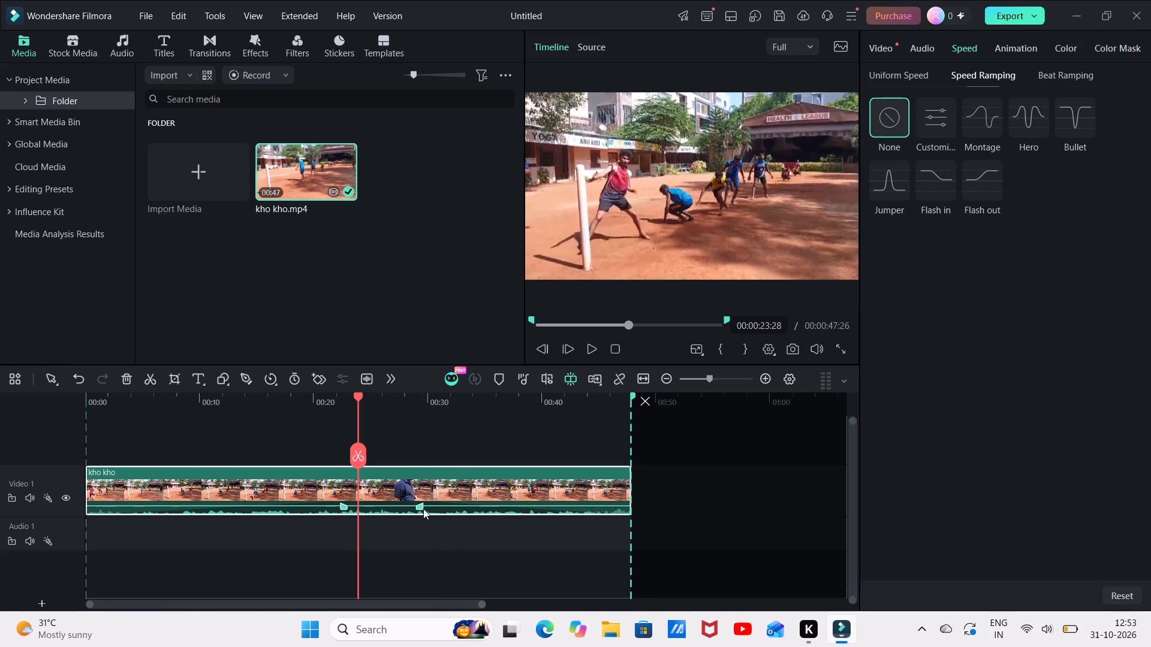
pyautogui.moveTo(423, 509); pyautogui.dragTo(417, 509)
pyautogui.moveTo(417, 509); pyautogui.dragTo(409, 510)
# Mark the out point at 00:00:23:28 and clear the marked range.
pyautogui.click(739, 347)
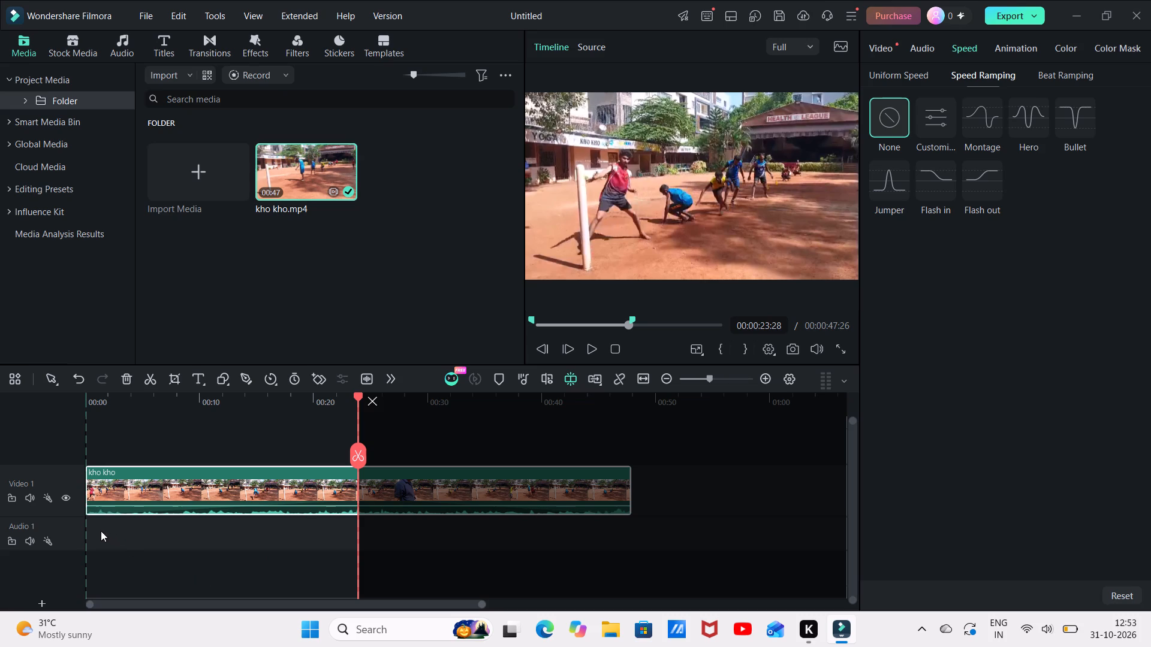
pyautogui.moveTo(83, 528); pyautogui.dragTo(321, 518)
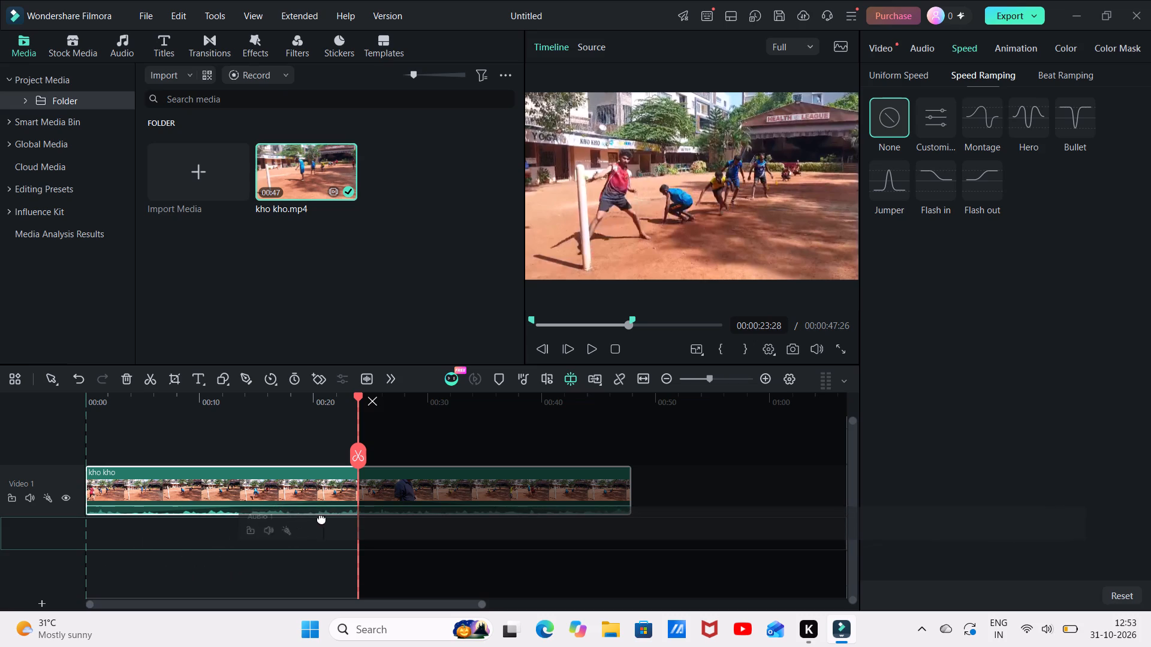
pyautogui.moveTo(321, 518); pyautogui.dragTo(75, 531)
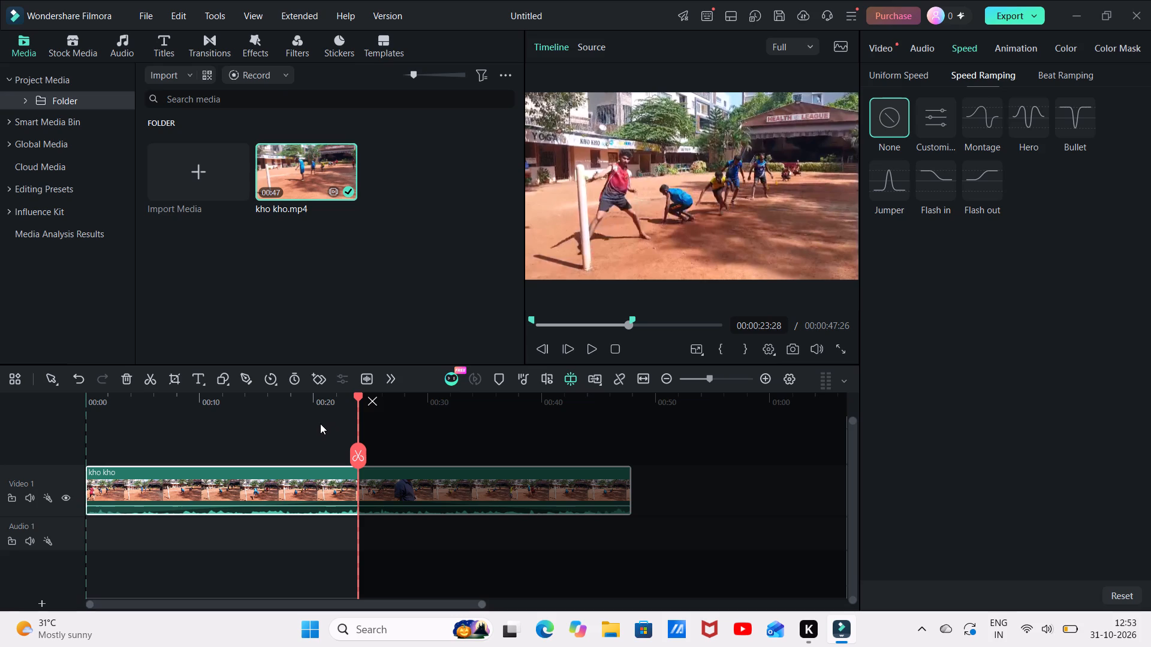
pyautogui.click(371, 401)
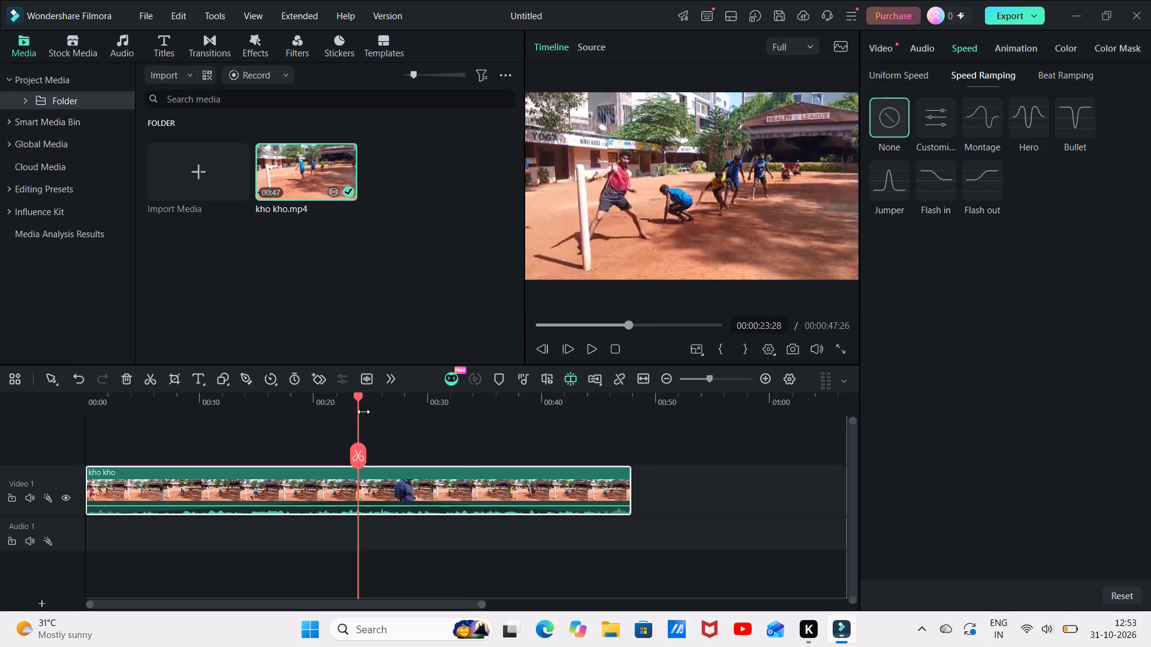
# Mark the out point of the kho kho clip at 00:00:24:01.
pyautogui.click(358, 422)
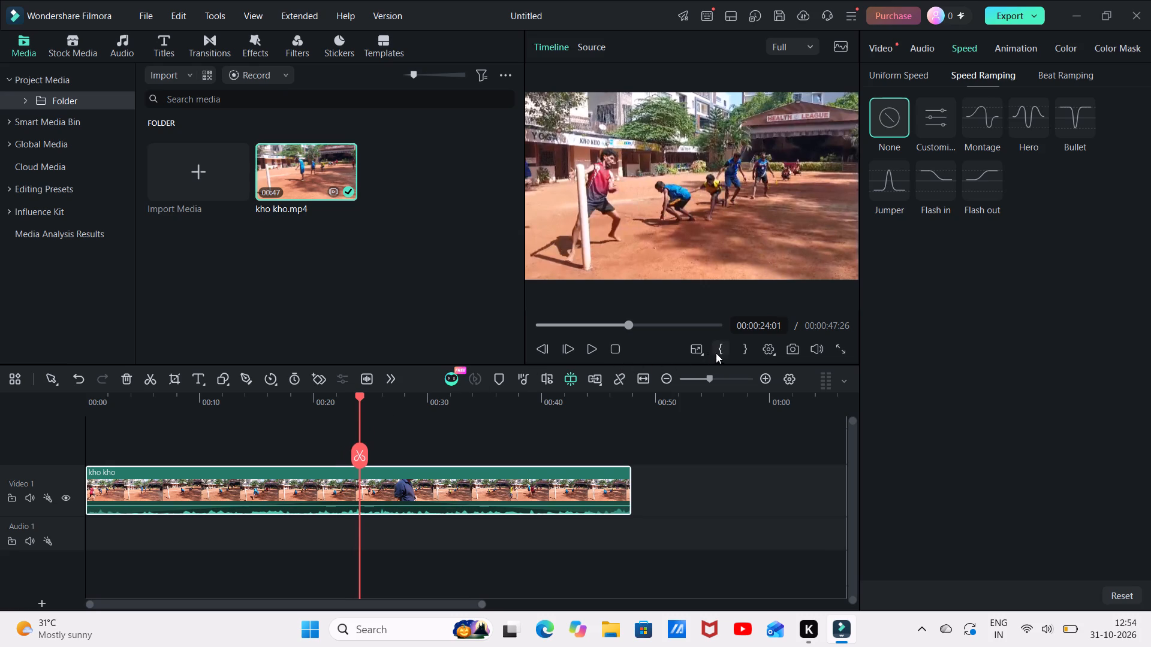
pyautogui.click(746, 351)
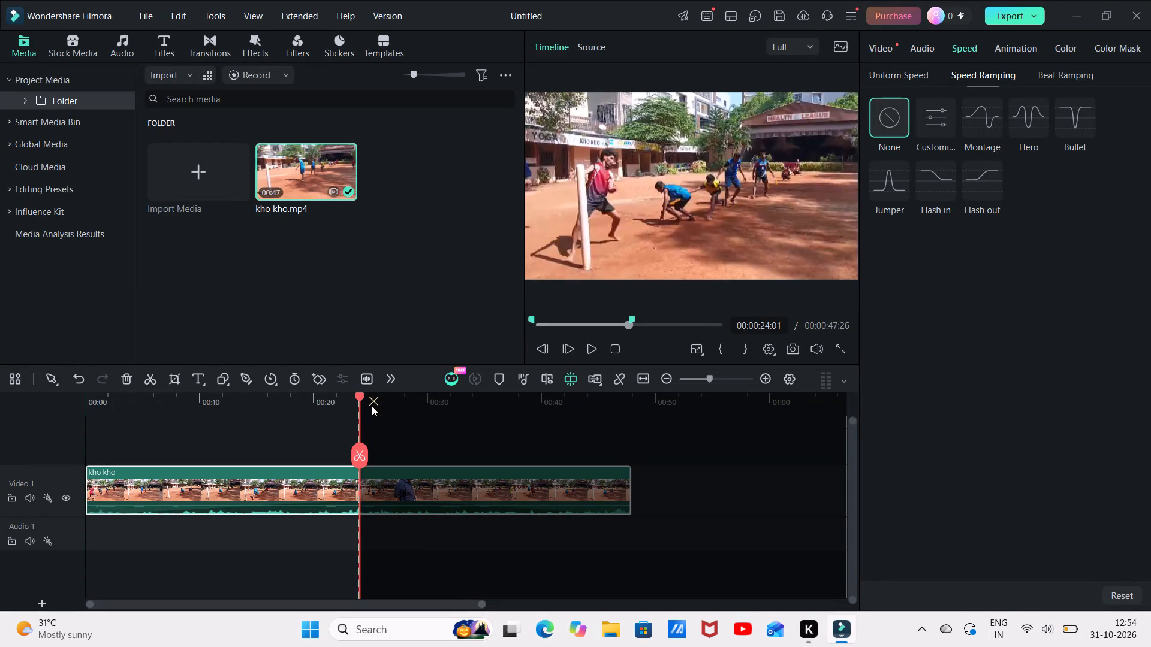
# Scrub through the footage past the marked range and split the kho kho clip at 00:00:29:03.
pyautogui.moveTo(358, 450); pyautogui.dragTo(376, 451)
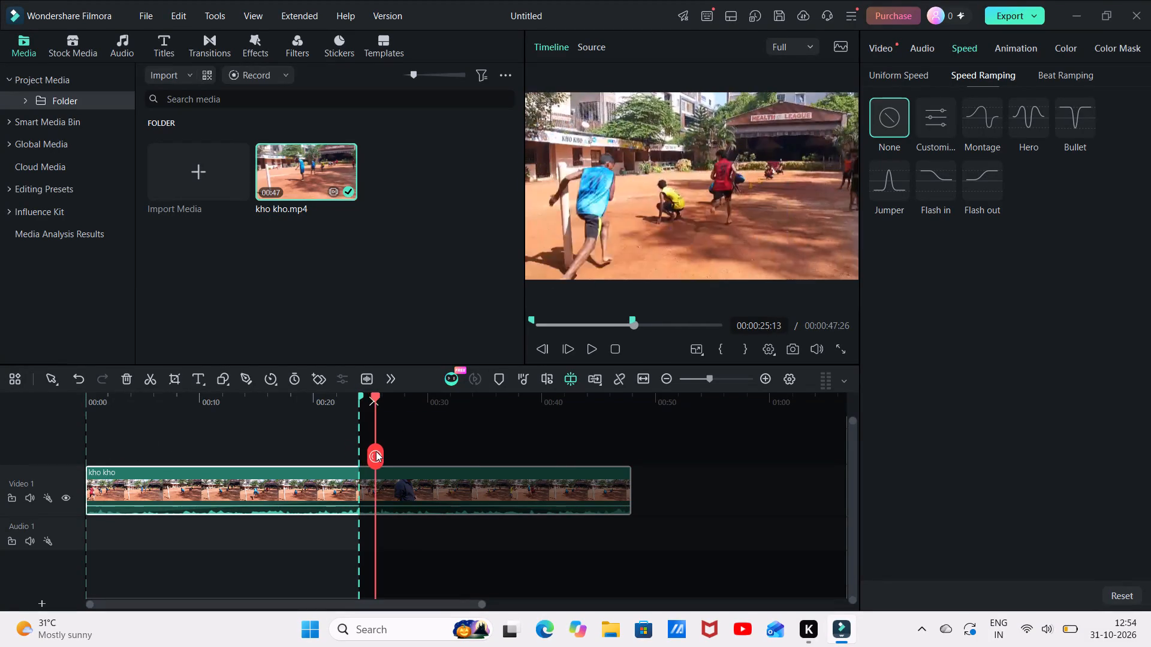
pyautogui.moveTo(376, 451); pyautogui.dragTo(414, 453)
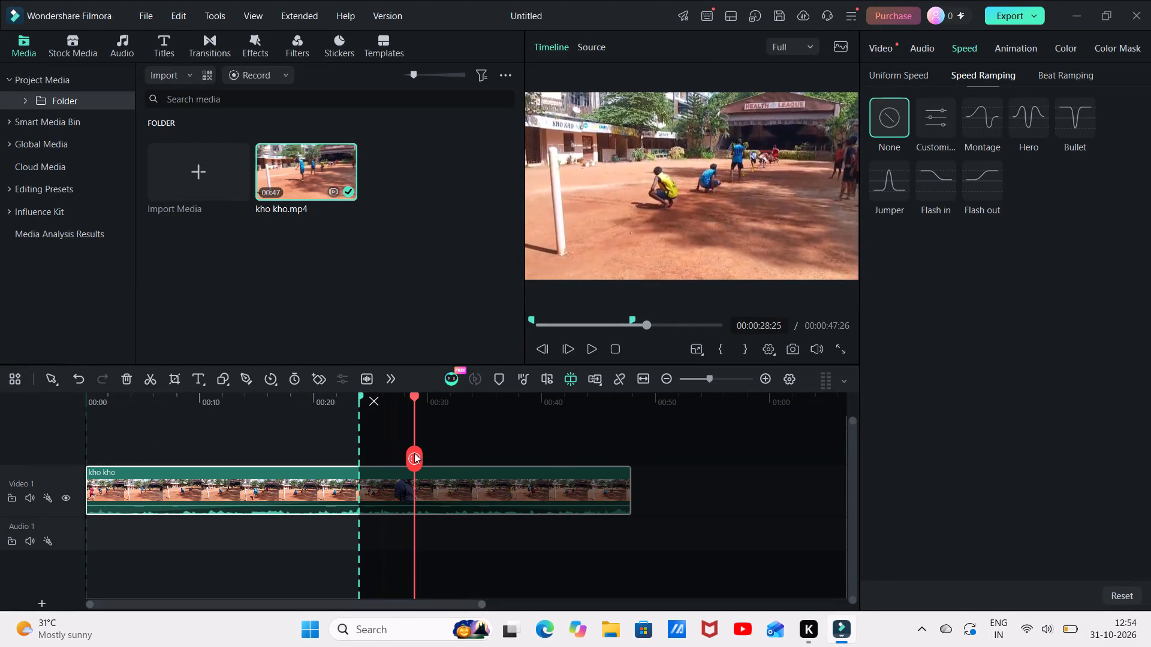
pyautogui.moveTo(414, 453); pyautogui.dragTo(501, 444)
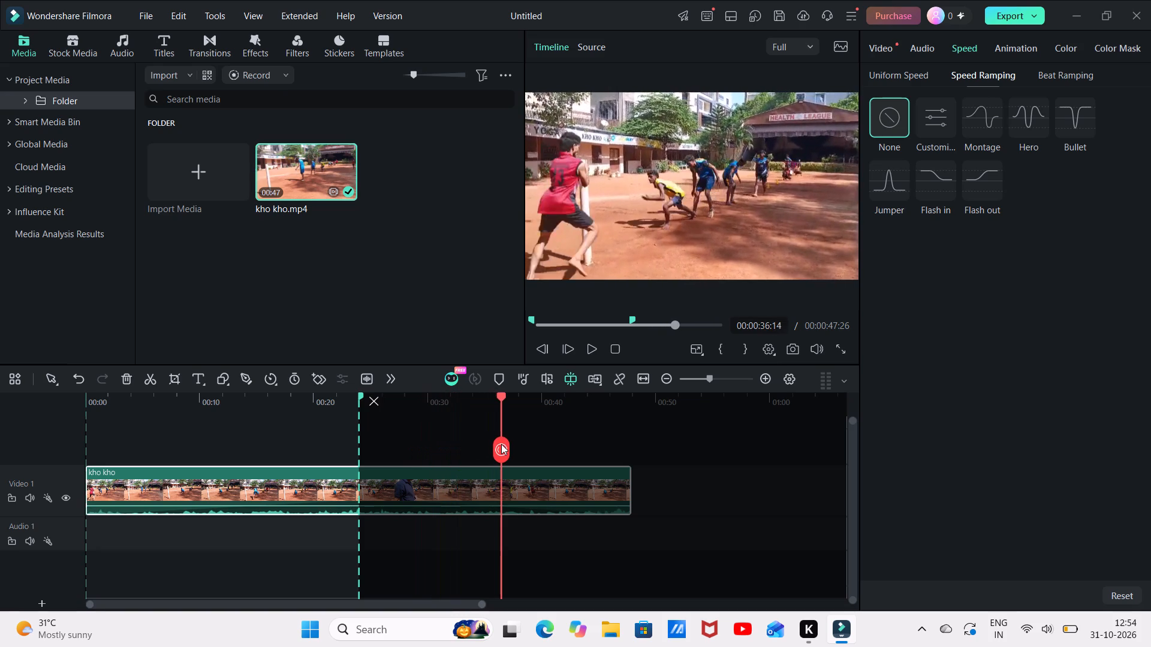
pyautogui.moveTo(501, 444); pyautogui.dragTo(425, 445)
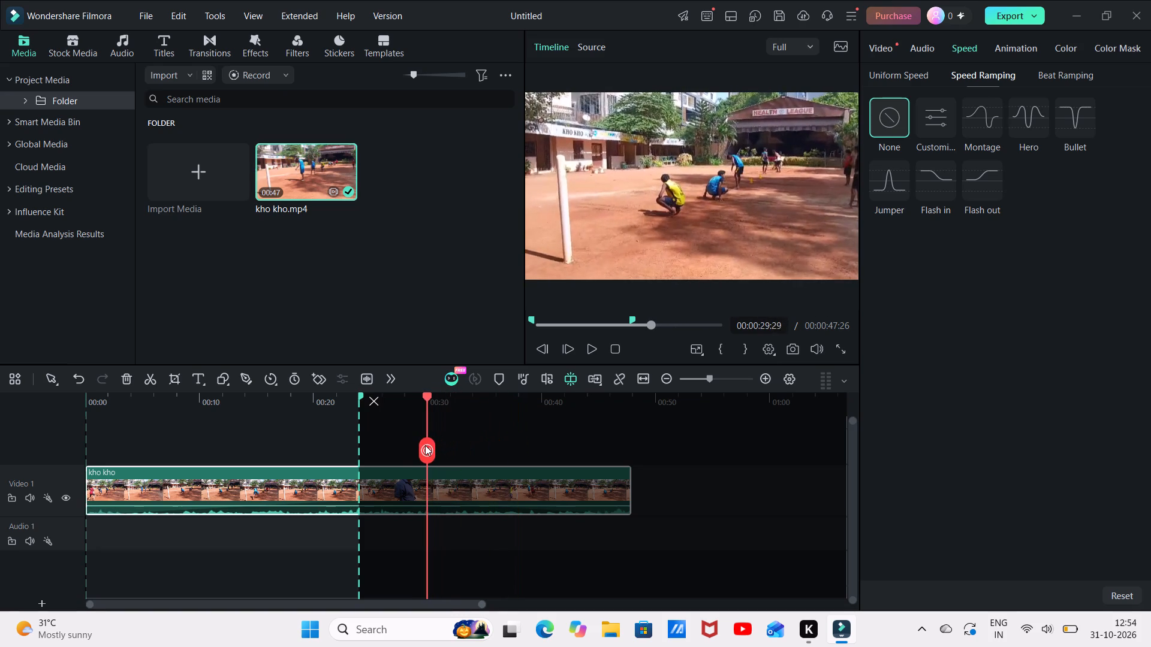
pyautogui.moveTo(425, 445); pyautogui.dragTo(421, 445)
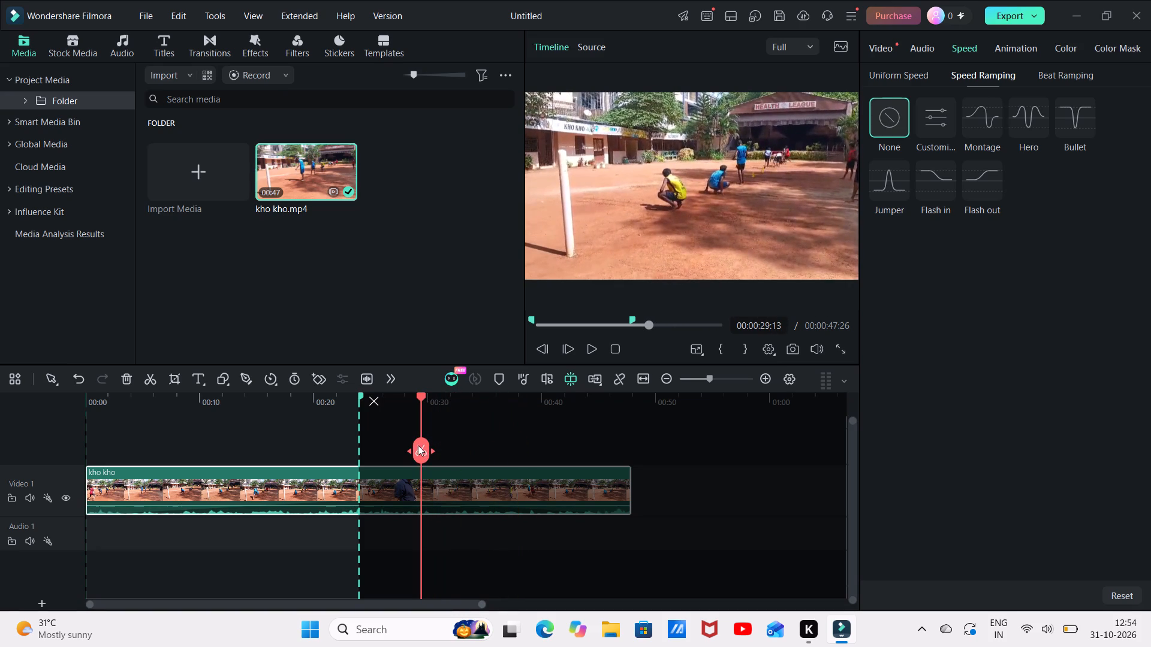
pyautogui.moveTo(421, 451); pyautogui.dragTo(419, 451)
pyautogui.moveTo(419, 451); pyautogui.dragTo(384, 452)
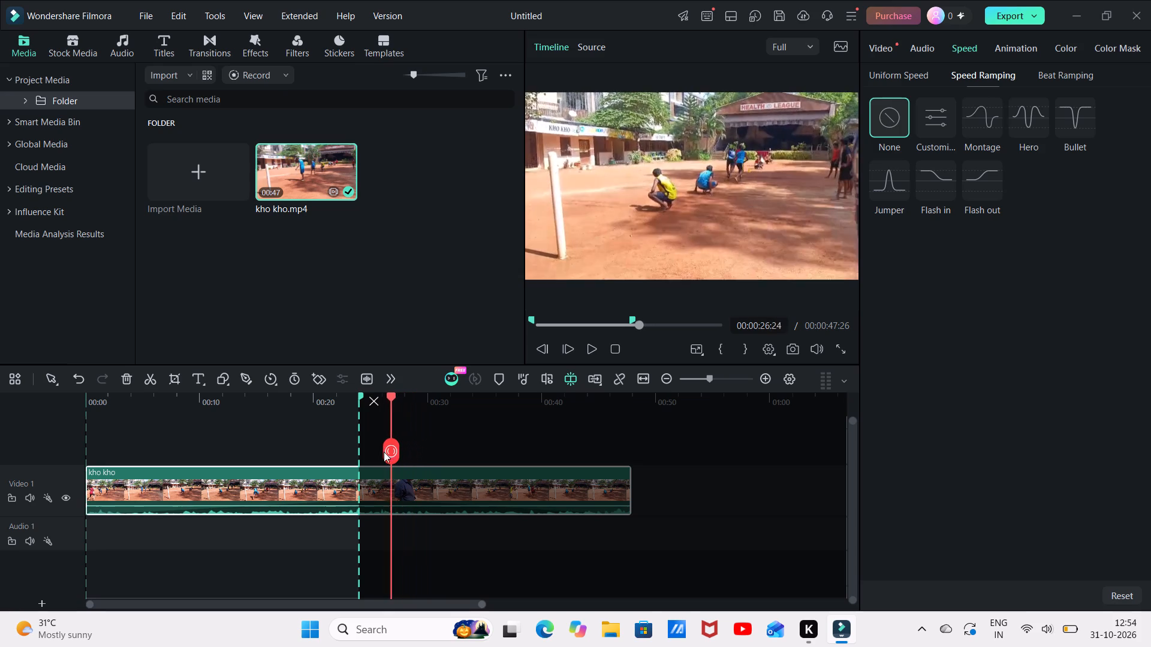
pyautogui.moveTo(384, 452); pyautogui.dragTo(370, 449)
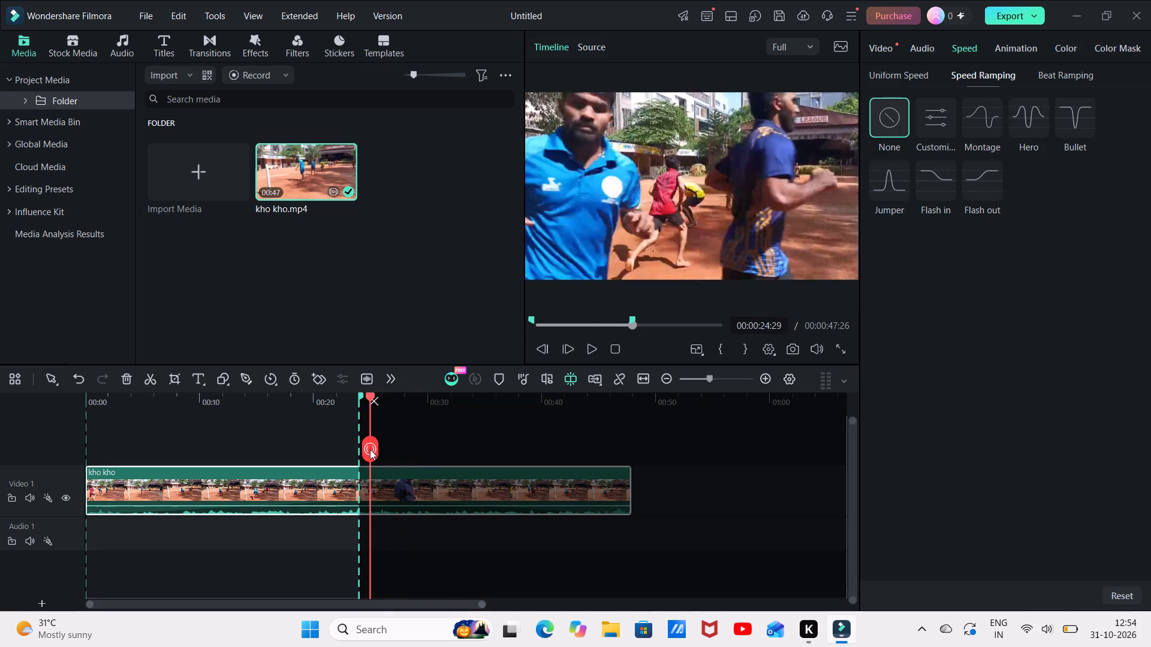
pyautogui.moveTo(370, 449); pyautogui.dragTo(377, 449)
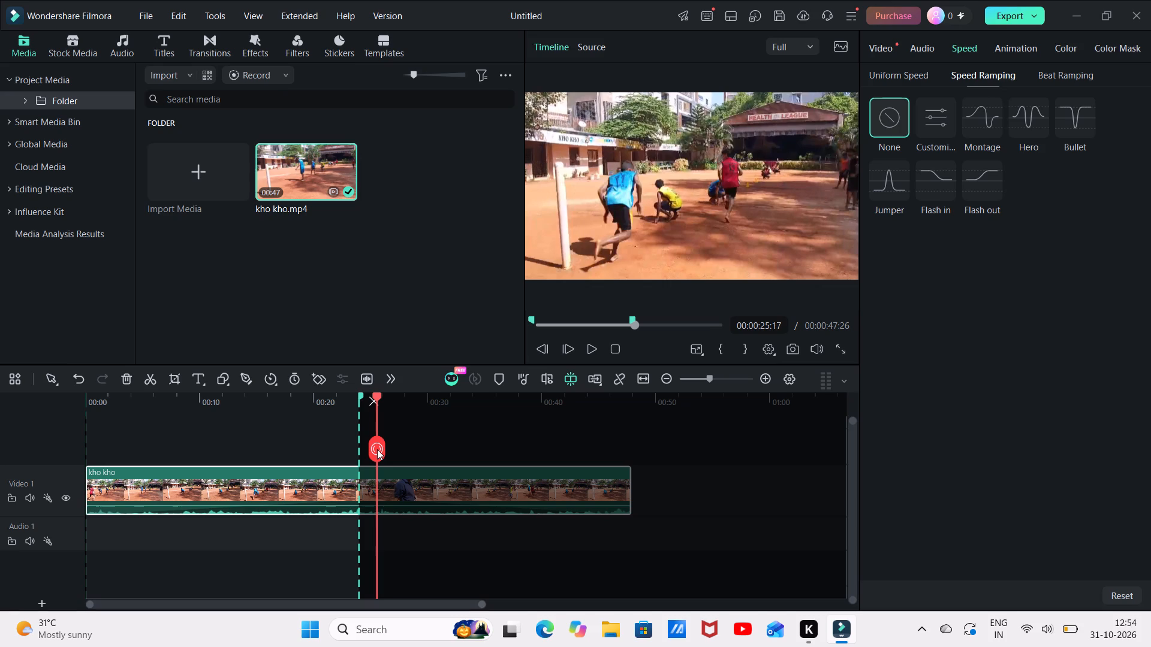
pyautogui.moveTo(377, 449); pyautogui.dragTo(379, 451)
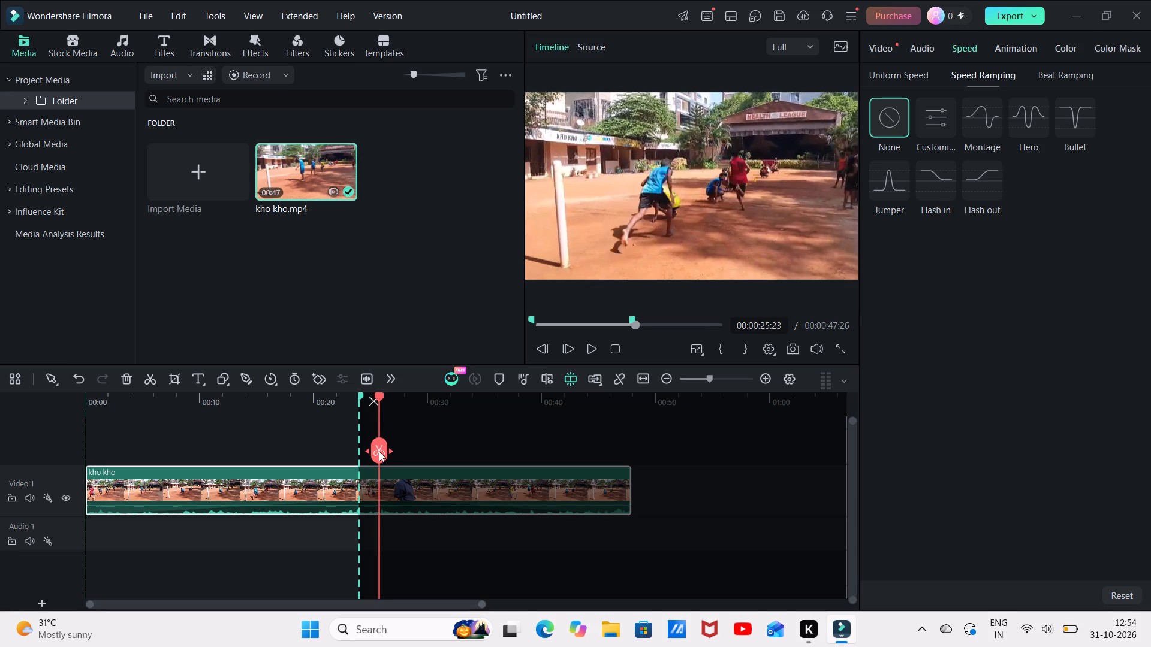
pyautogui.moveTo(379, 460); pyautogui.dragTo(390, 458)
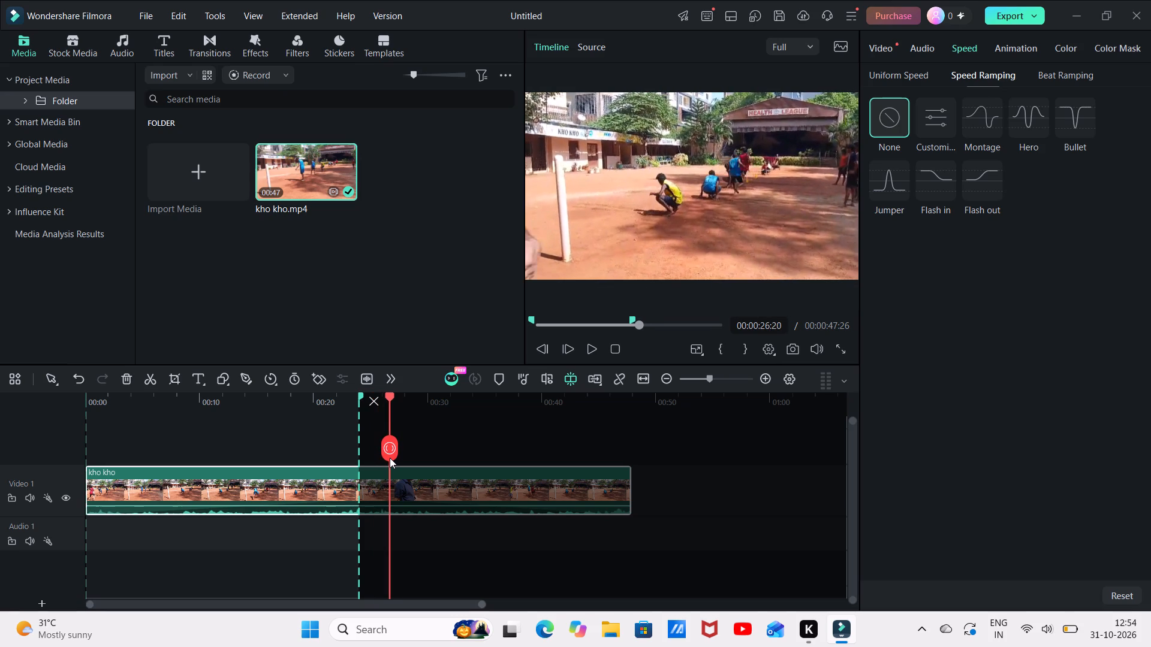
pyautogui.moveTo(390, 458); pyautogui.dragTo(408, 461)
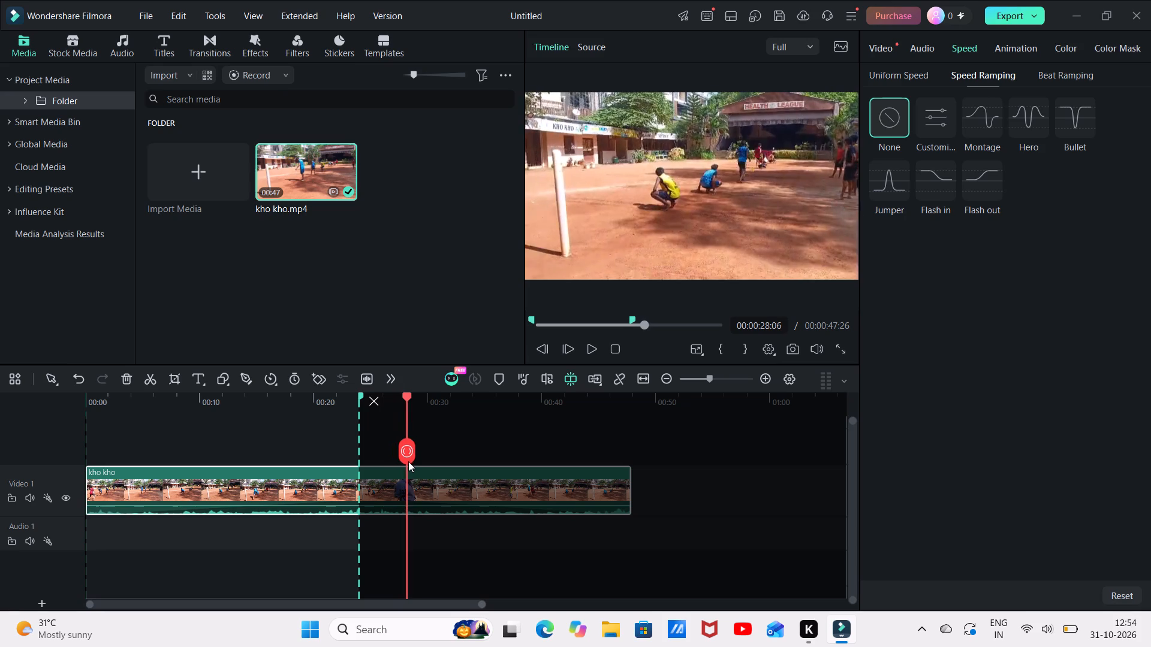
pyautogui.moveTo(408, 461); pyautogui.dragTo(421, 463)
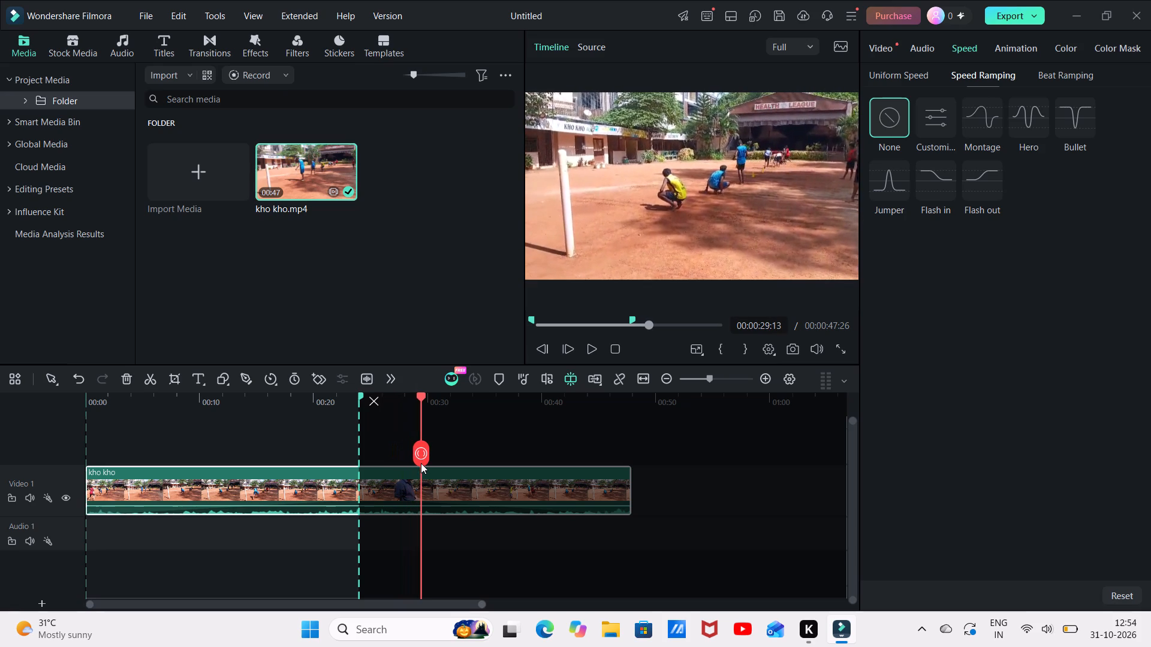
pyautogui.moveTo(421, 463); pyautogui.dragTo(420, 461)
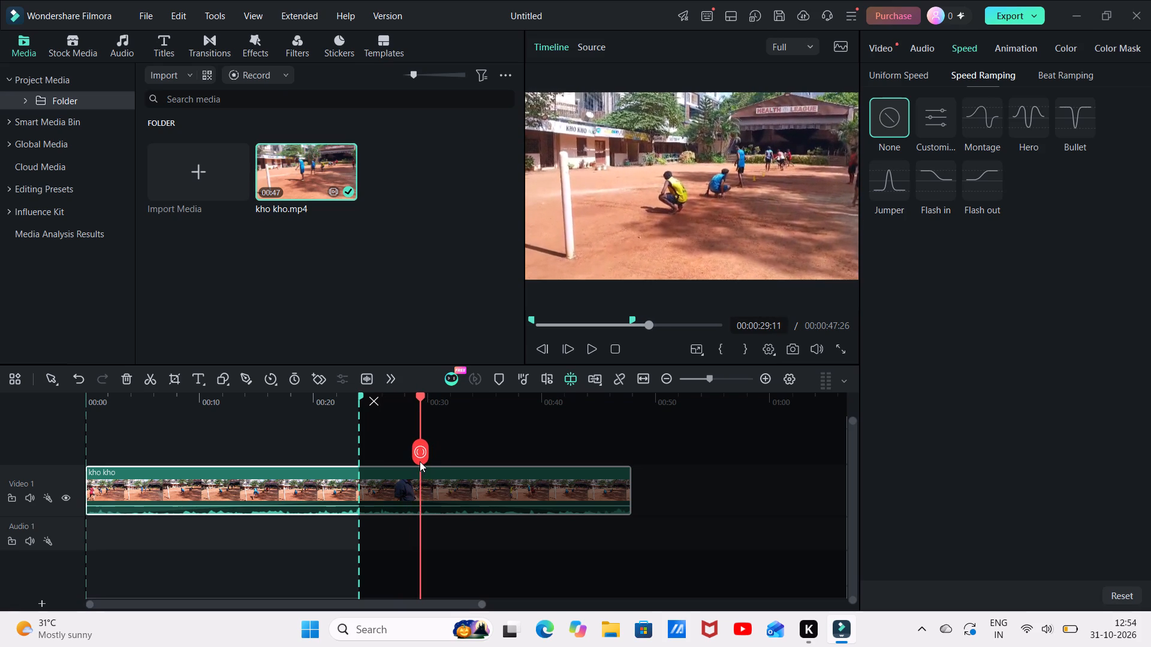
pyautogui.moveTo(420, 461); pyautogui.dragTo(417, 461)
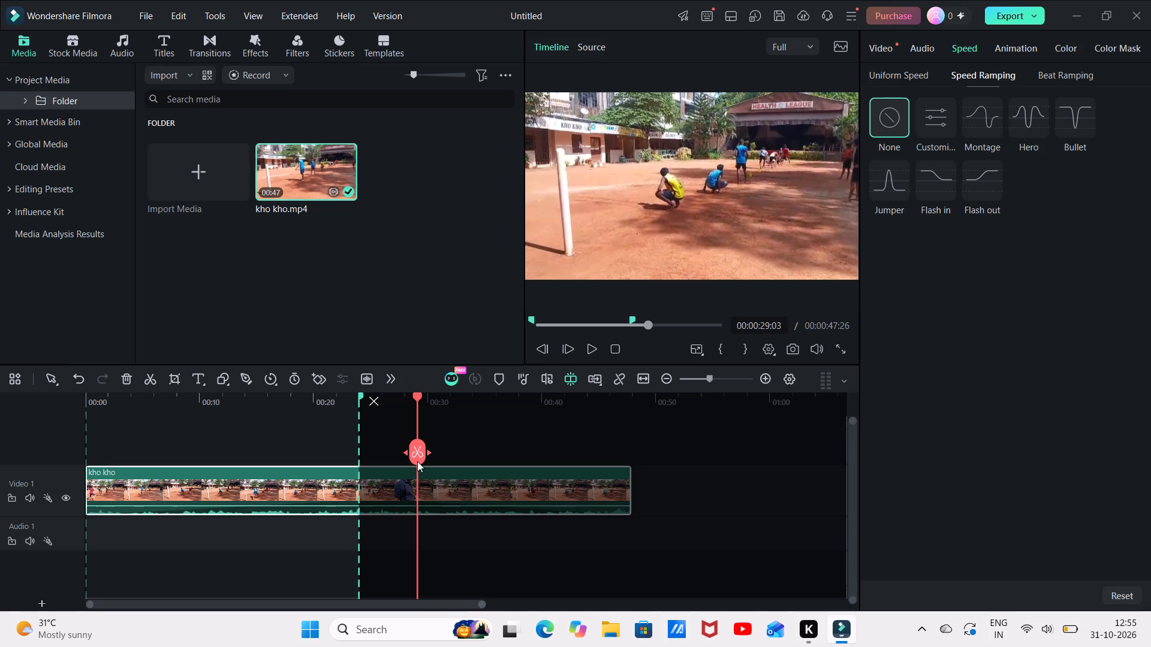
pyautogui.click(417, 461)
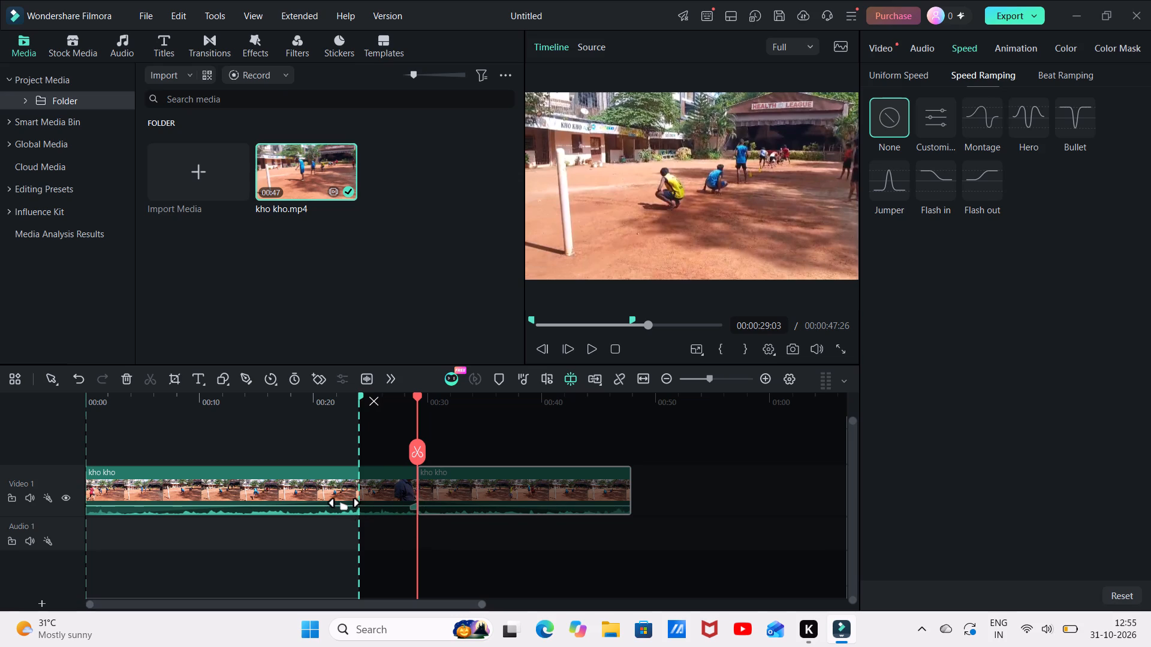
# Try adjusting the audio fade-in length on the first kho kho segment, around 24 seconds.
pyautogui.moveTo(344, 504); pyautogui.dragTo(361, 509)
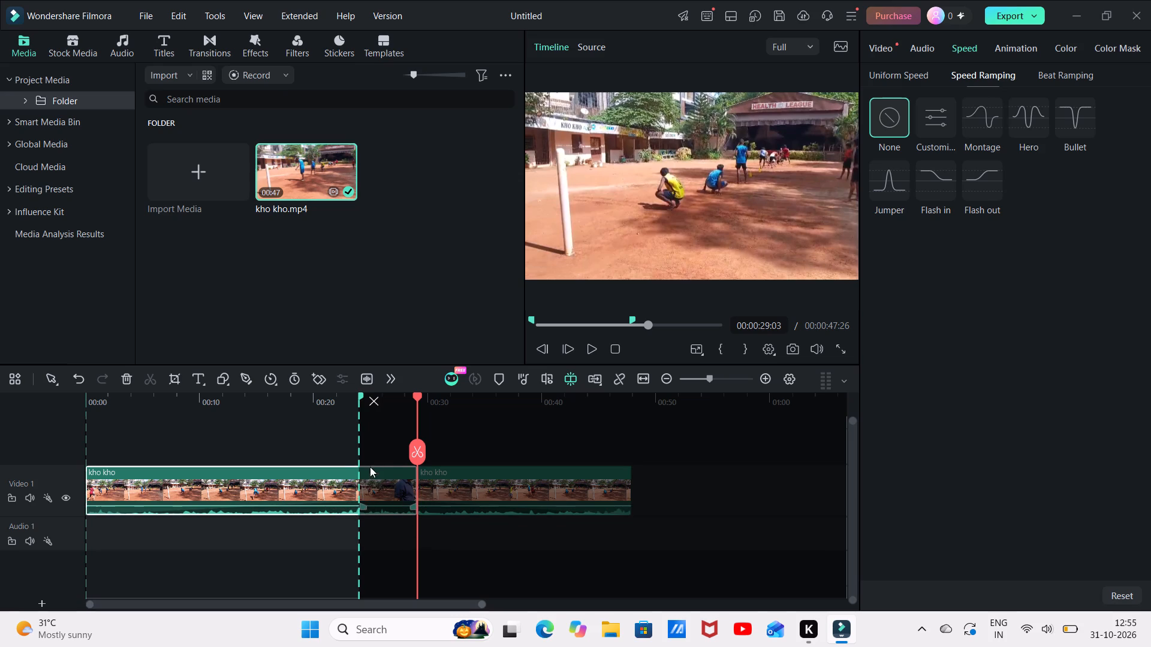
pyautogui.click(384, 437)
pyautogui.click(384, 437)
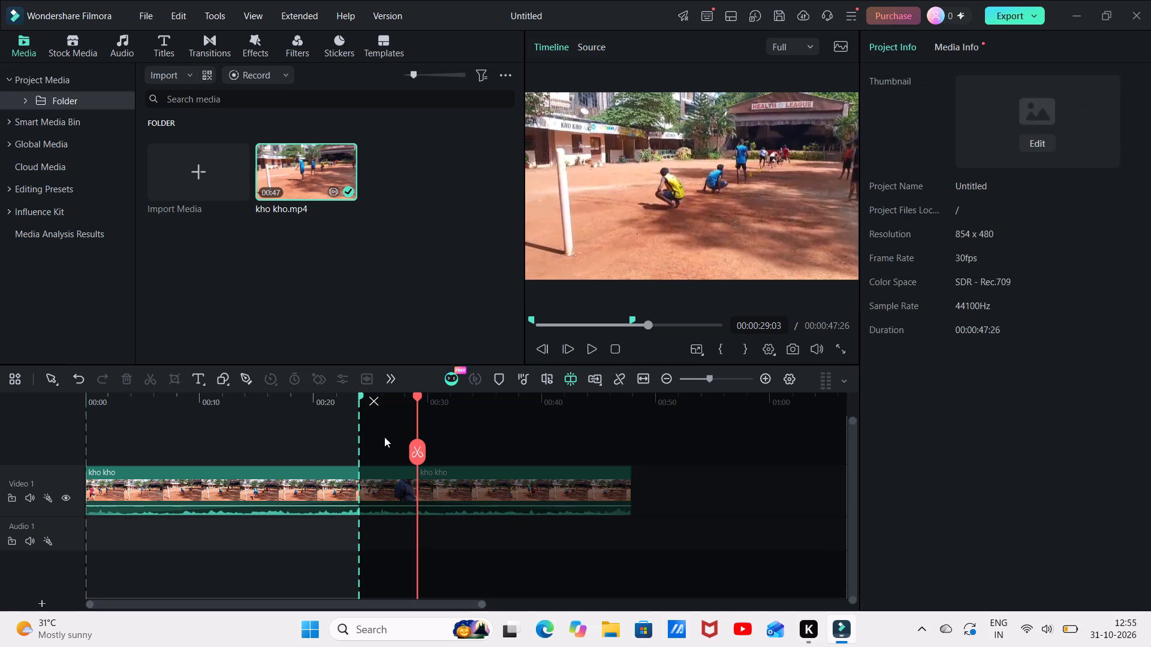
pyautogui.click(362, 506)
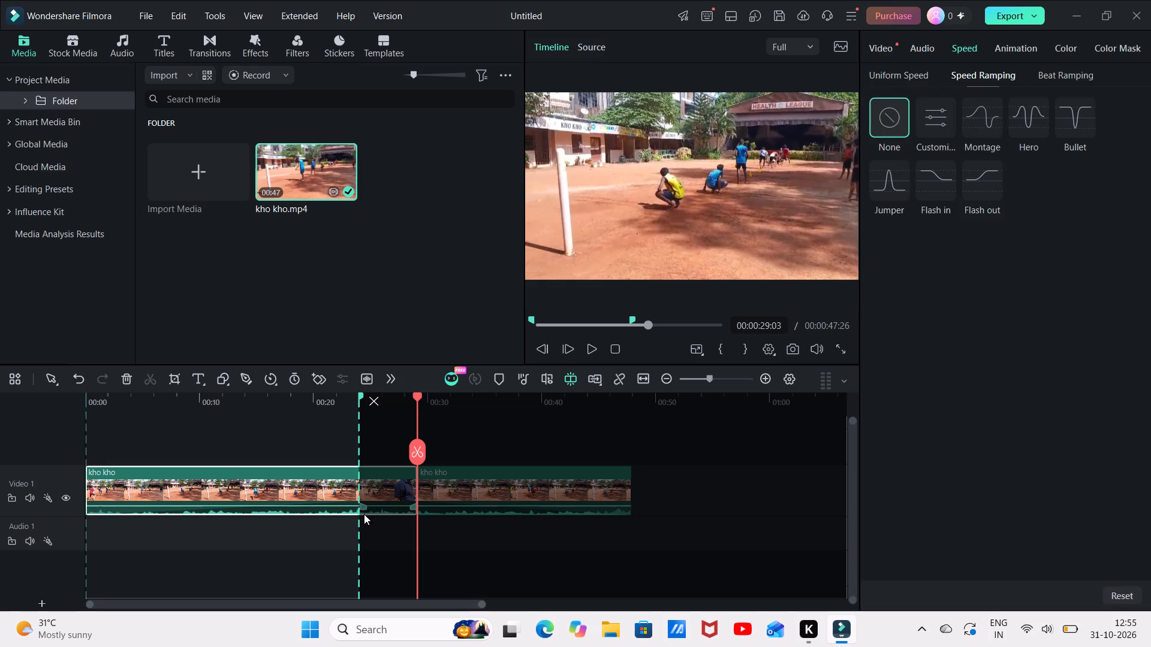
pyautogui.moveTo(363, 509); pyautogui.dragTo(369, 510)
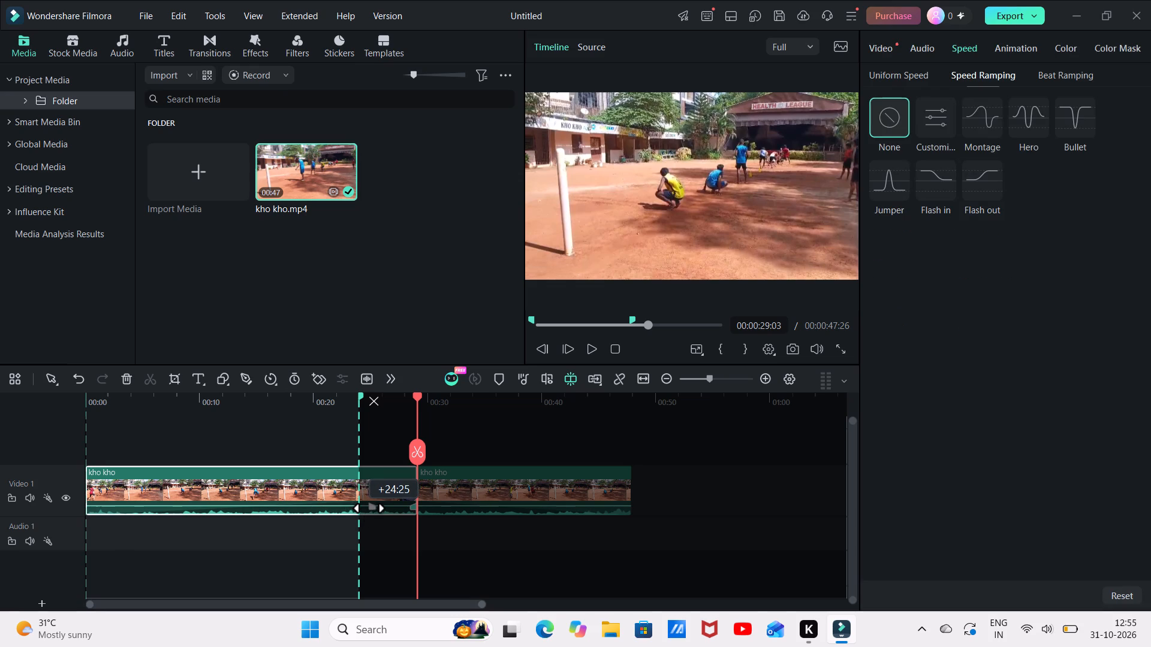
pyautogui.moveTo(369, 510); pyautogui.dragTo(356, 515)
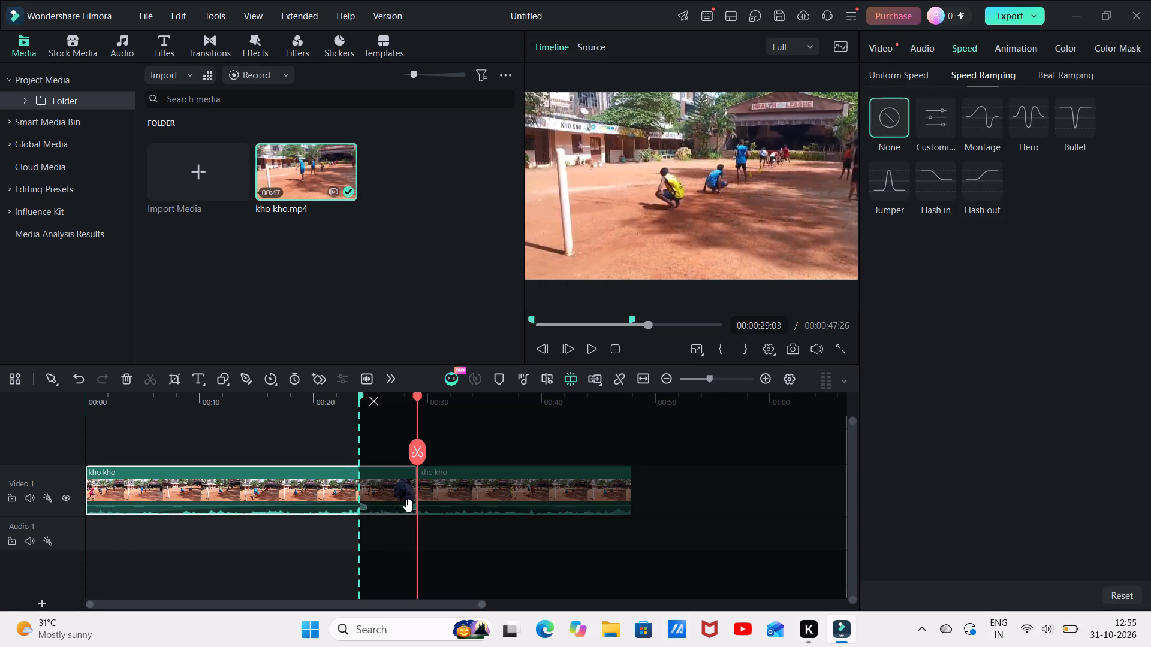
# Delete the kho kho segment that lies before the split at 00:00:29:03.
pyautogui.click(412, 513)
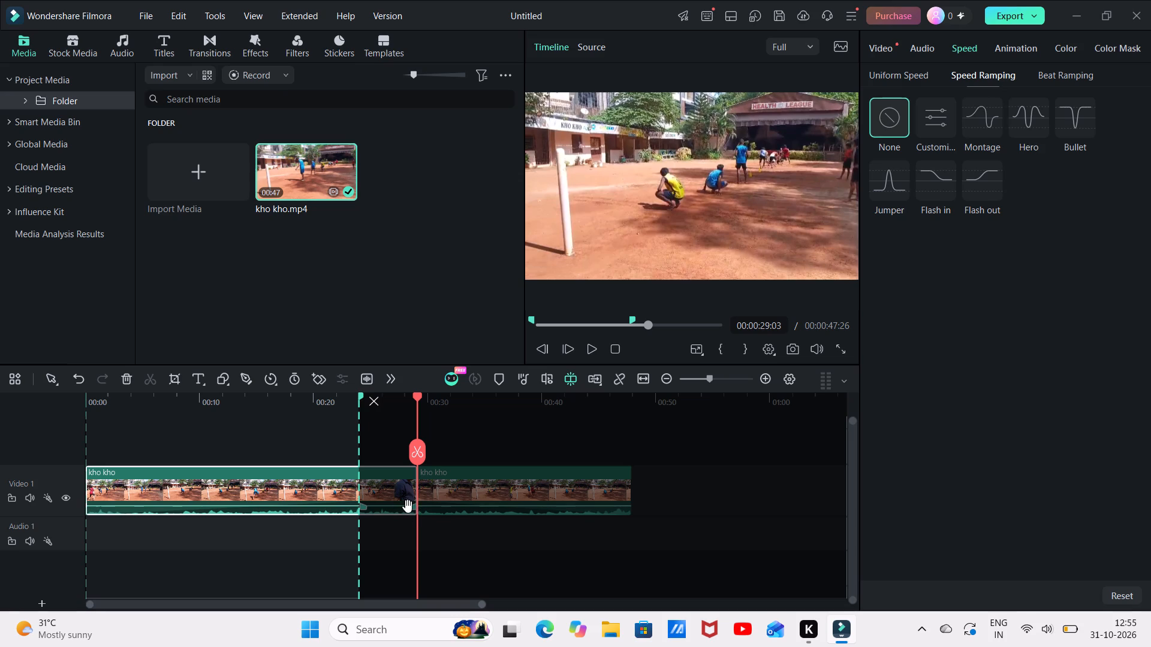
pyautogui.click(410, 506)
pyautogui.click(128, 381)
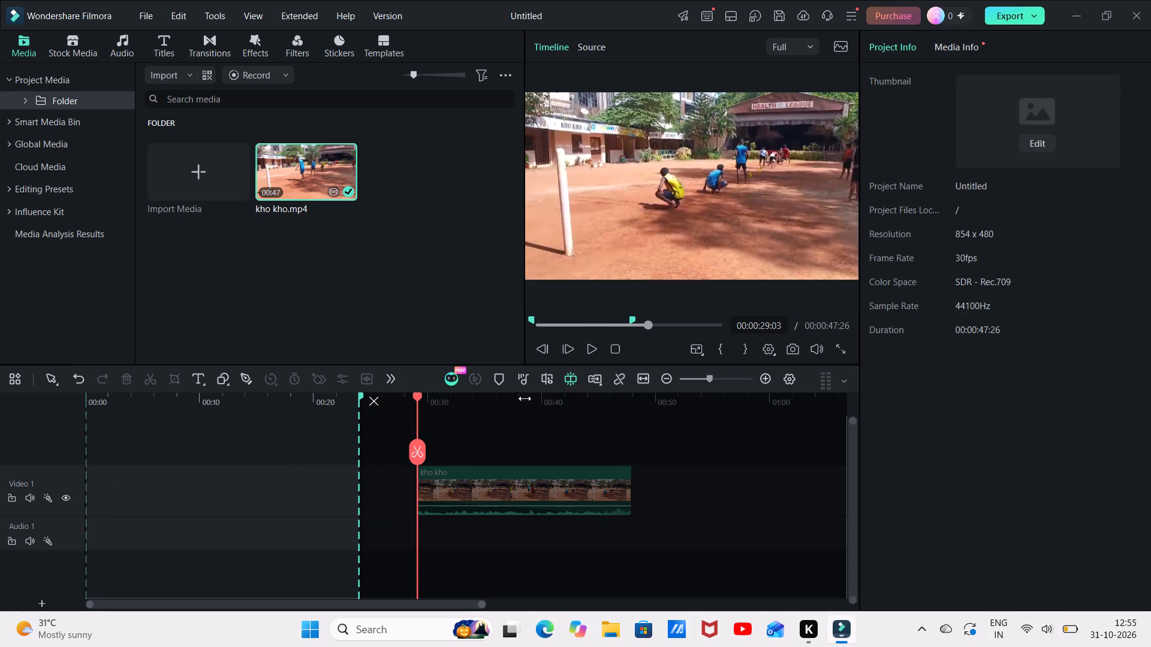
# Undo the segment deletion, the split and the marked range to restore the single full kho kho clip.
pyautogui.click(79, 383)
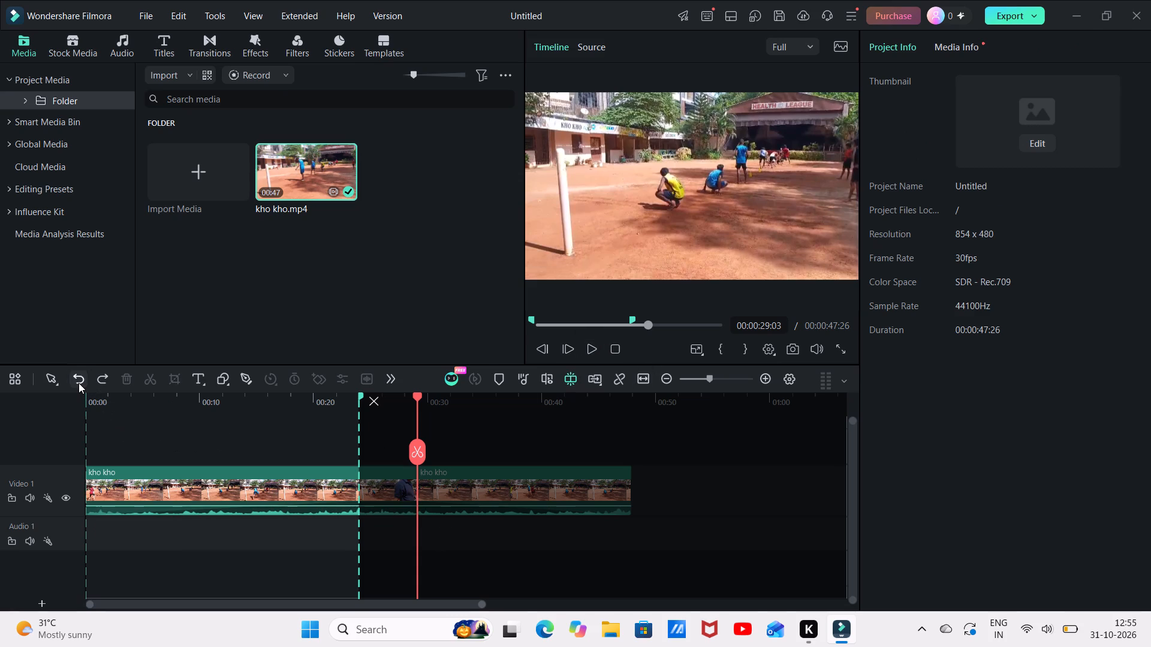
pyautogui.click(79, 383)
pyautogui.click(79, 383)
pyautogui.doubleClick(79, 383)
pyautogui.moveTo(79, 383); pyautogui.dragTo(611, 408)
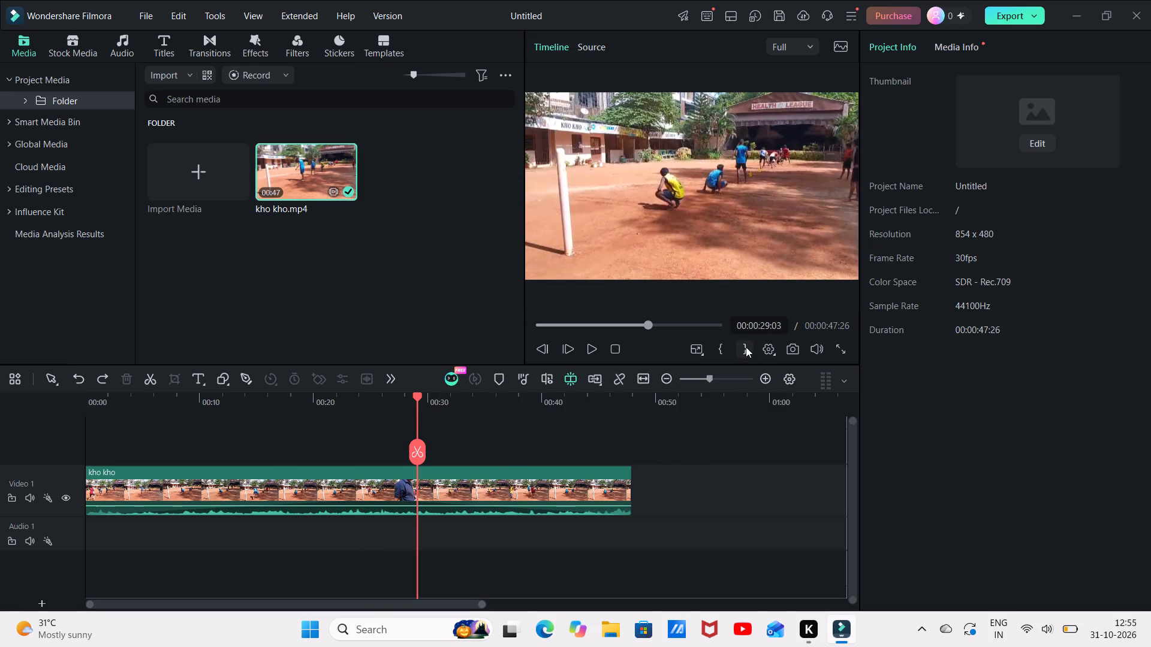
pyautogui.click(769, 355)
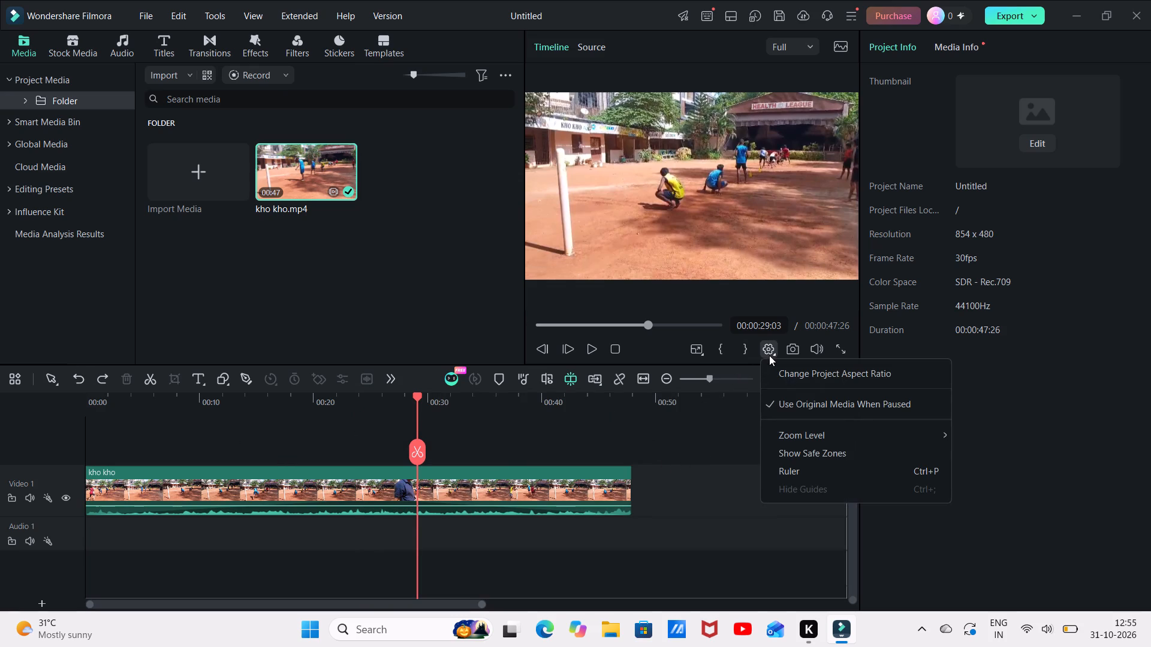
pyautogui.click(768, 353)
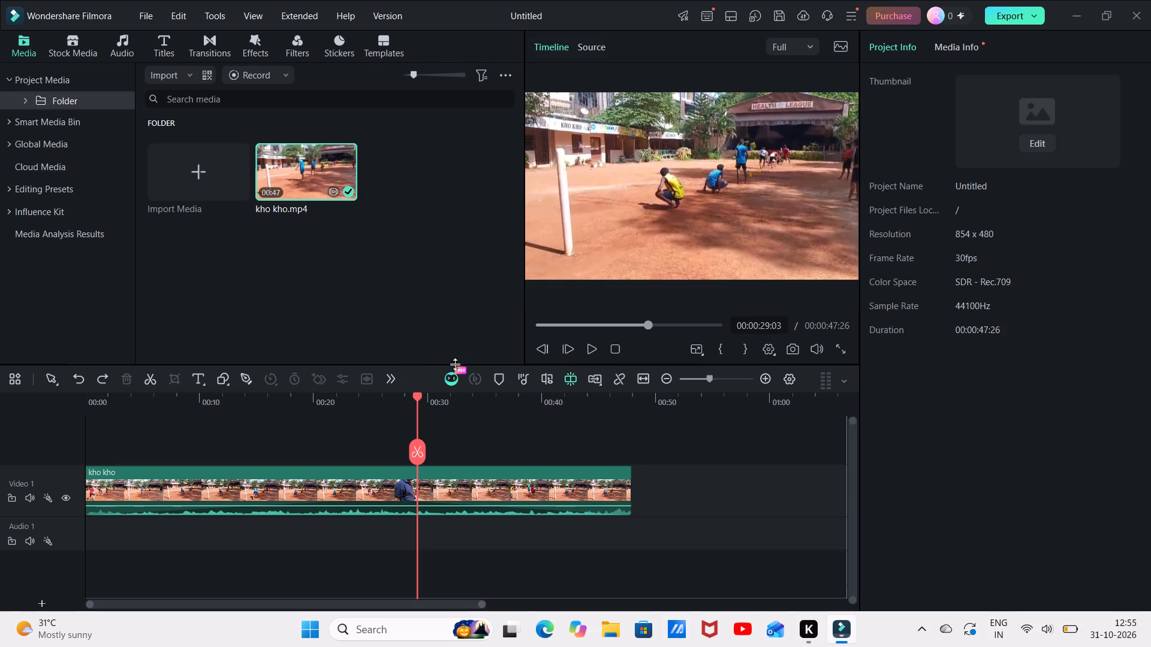
# Apply the Montage speed ramping preset to the whole kho kho clip.
pyautogui.click(513, 495)
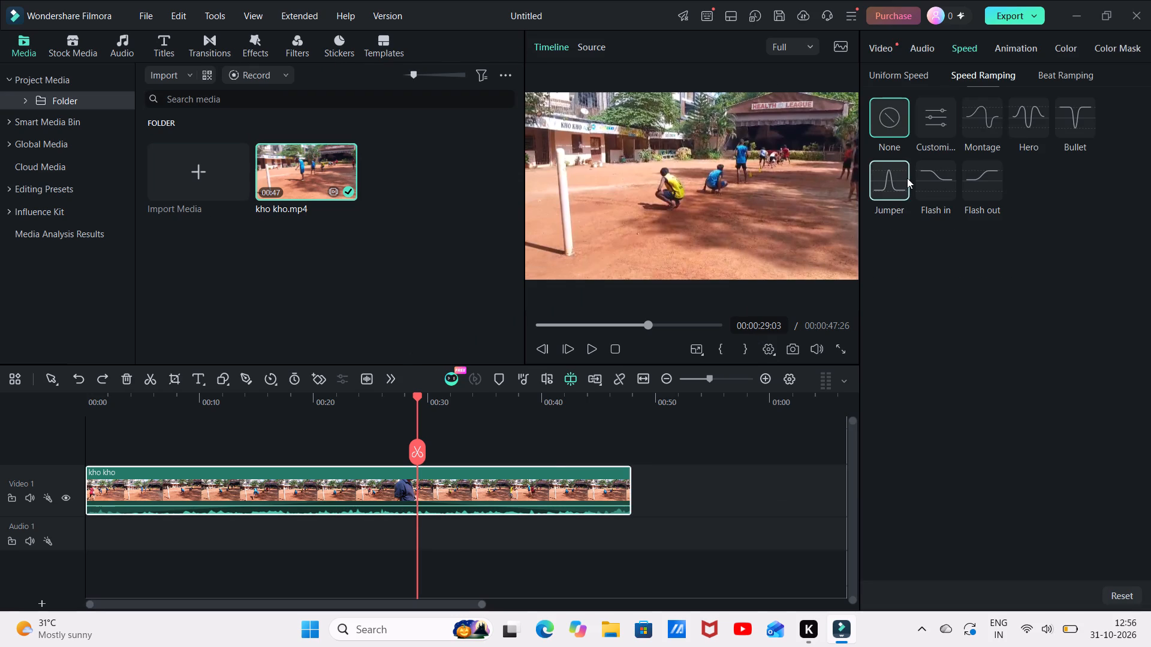
pyautogui.click(974, 126)
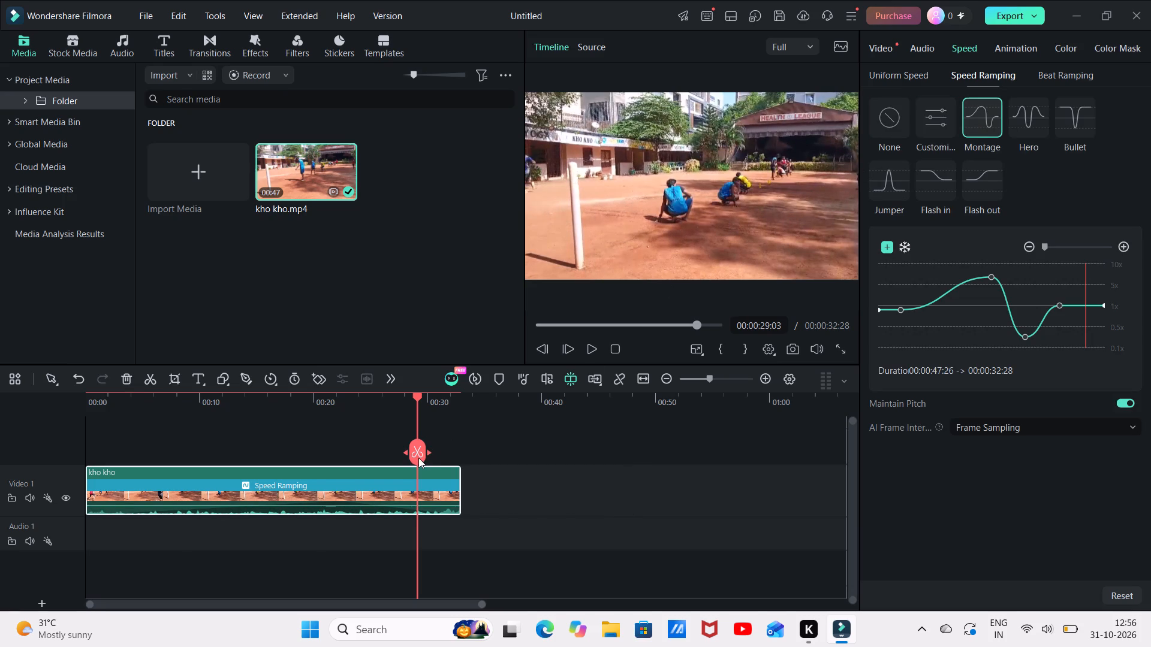
# Play the Montage-ramped kho kho clip from 00:00:00:00 to the end to review the speed changes.
pyautogui.moveTo(417, 479); pyautogui.dragTo(120, 488)
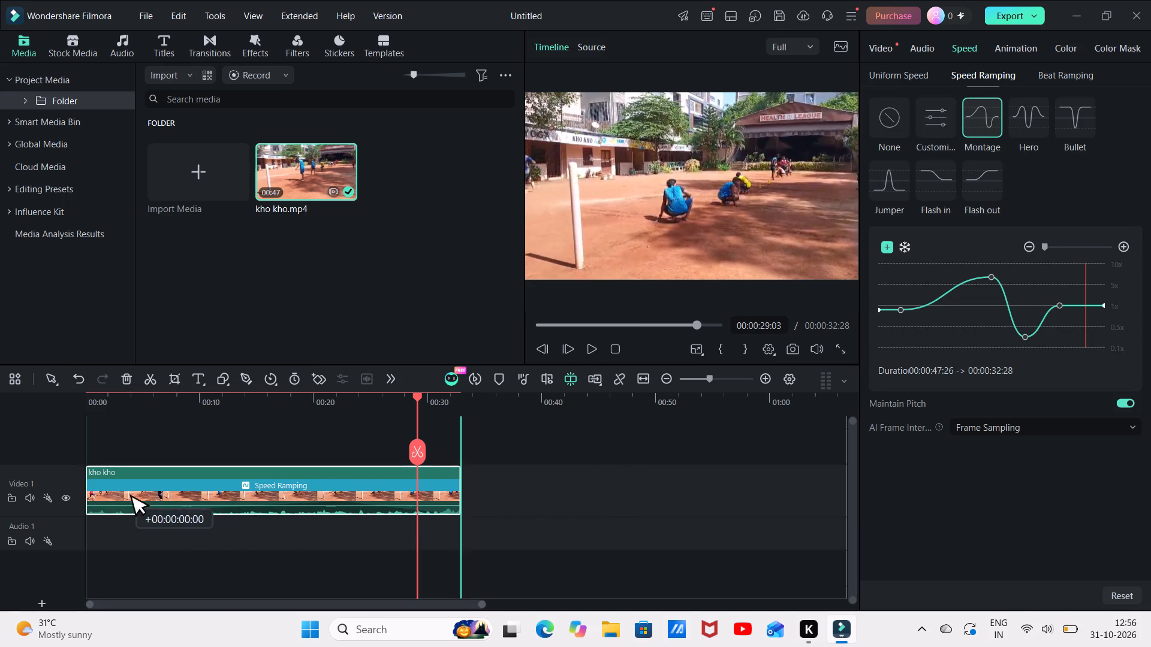
pyautogui.moveTo(120, 488); pyautogui.dragTo(58, 476)
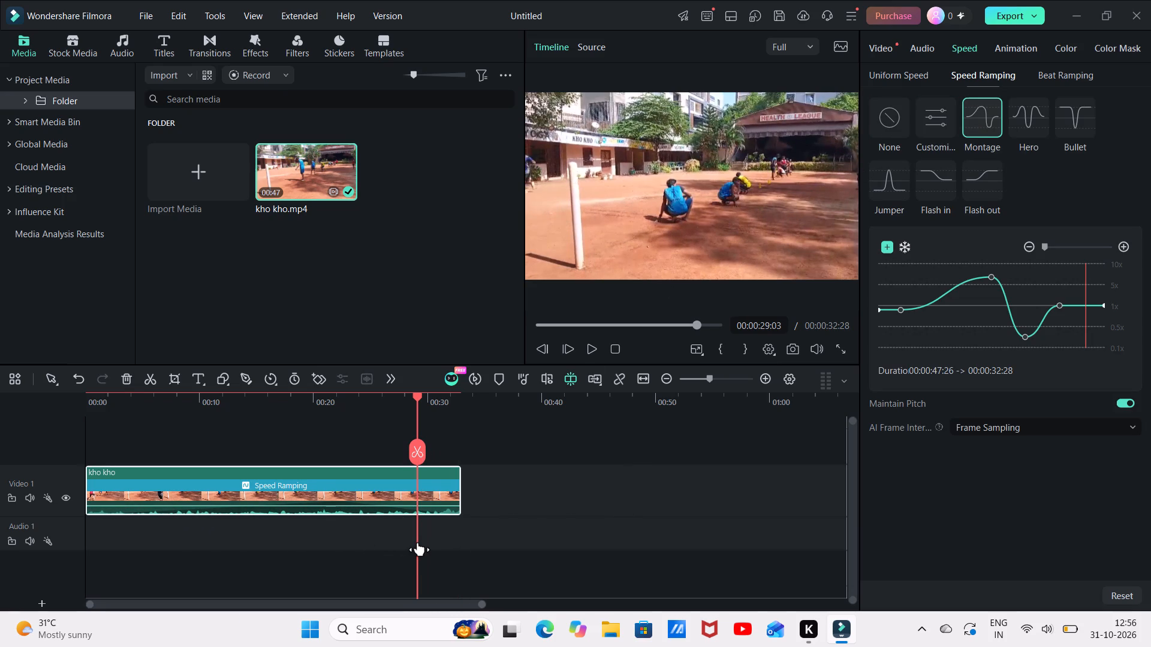
pyautogui.moveTo(418, 542); pyautogui.dragTo(0, 531)
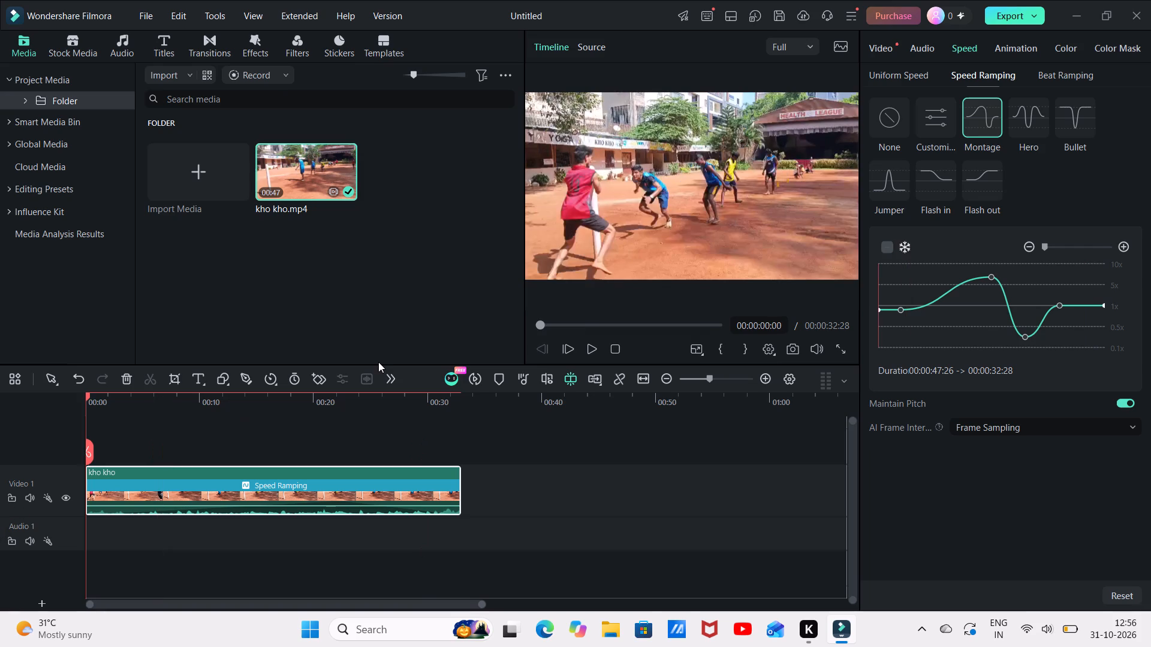
pyautogui.click(590, 350)
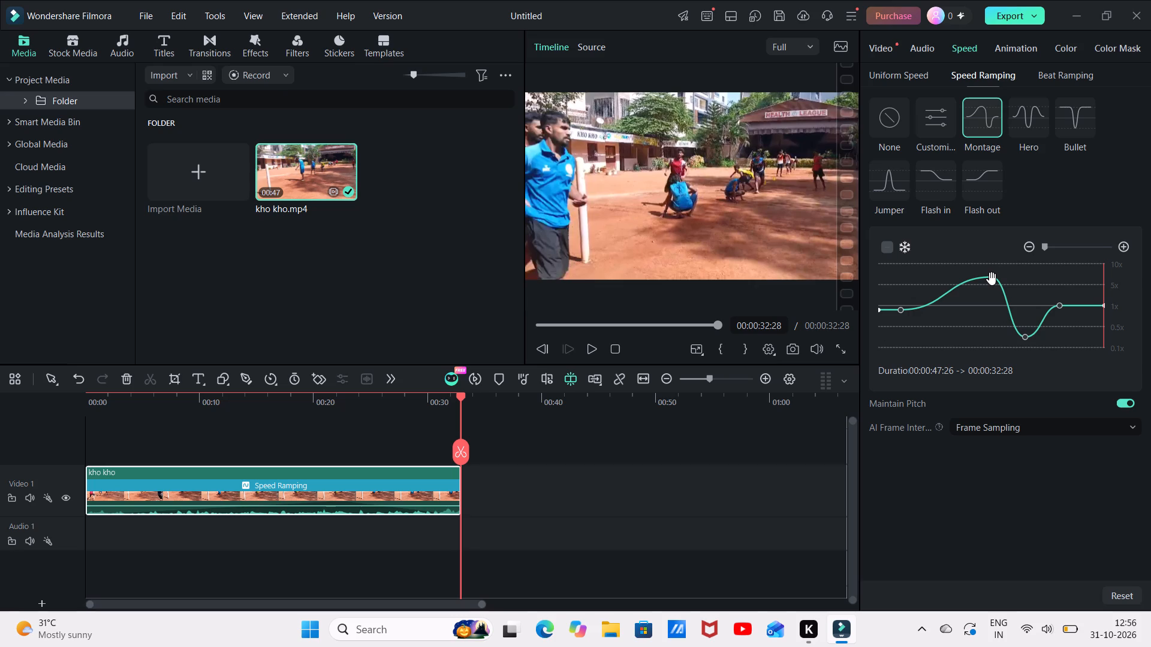
# Lower the speed curve's fast peak to about 1.3X and shift it earlier in the kho kho clip.
pyautogui.moveTo(992, 279); pyautogui.dragTo(983, 285)
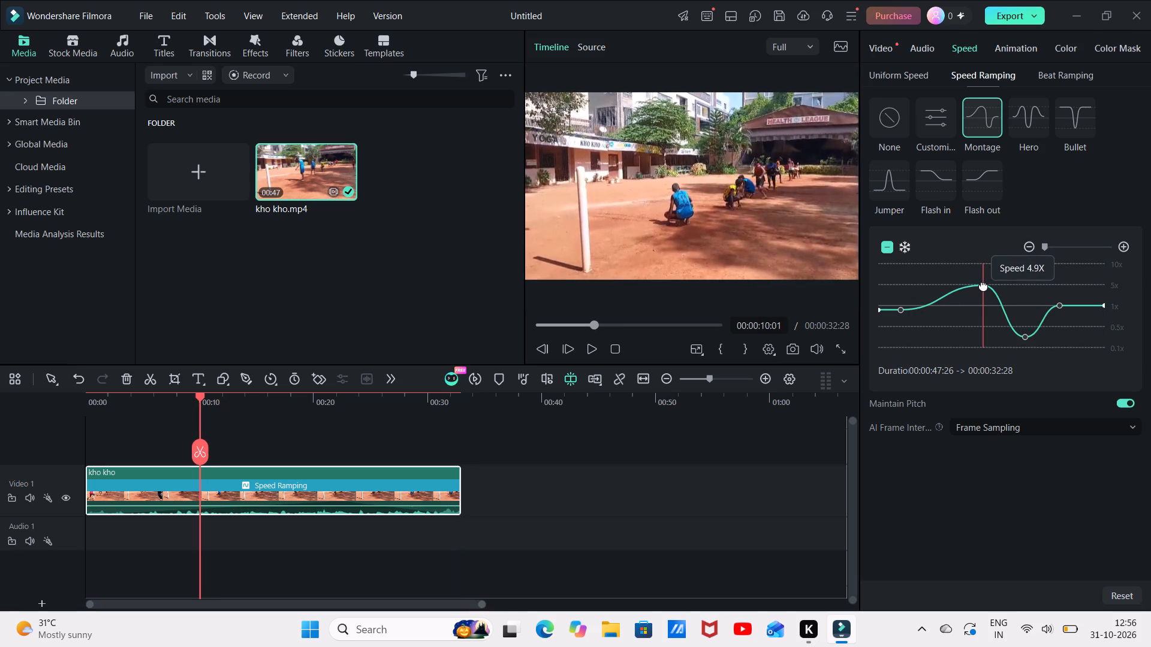
pyautogui.moveTo(983, 285); pyautogui.dragTo(981, 286)
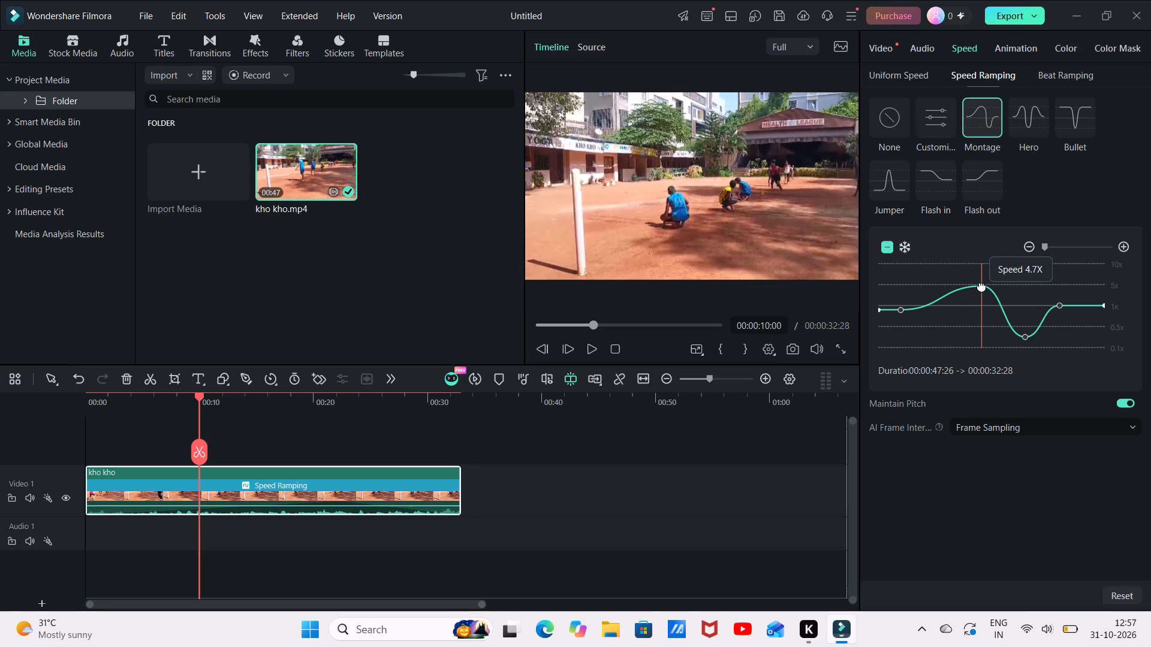
pyautogui.moveTo(981, 286); pyautogui.dragTo(974, 291)
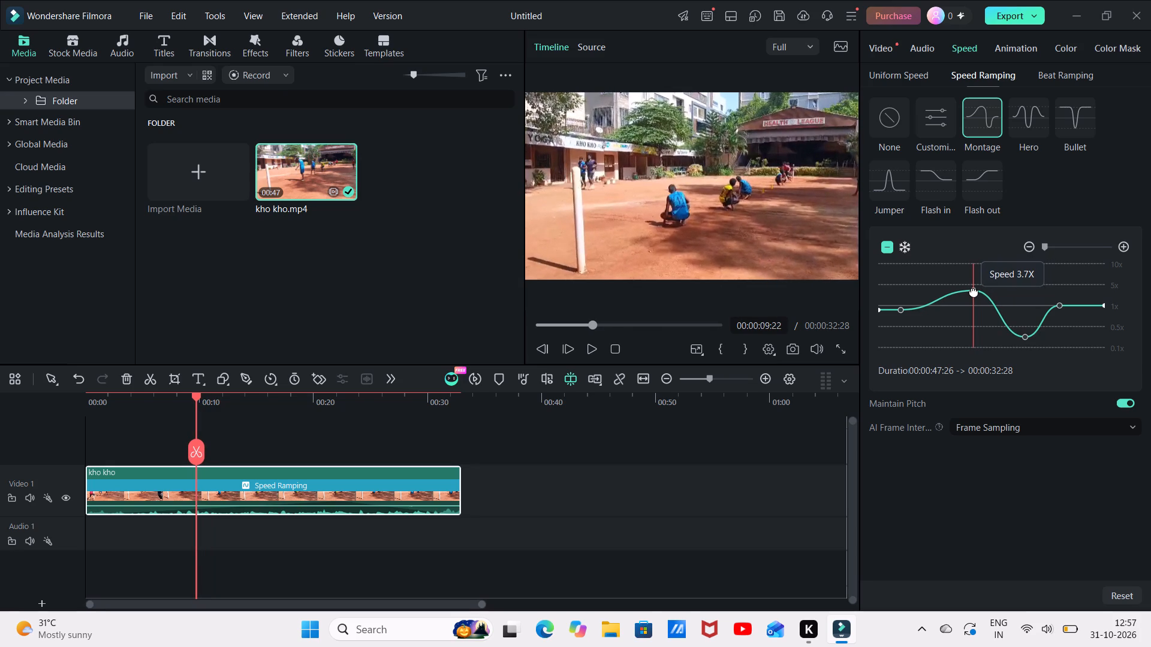
pyautogui.moveTo(974, 291); pyautogui.dragTo(966, 296)
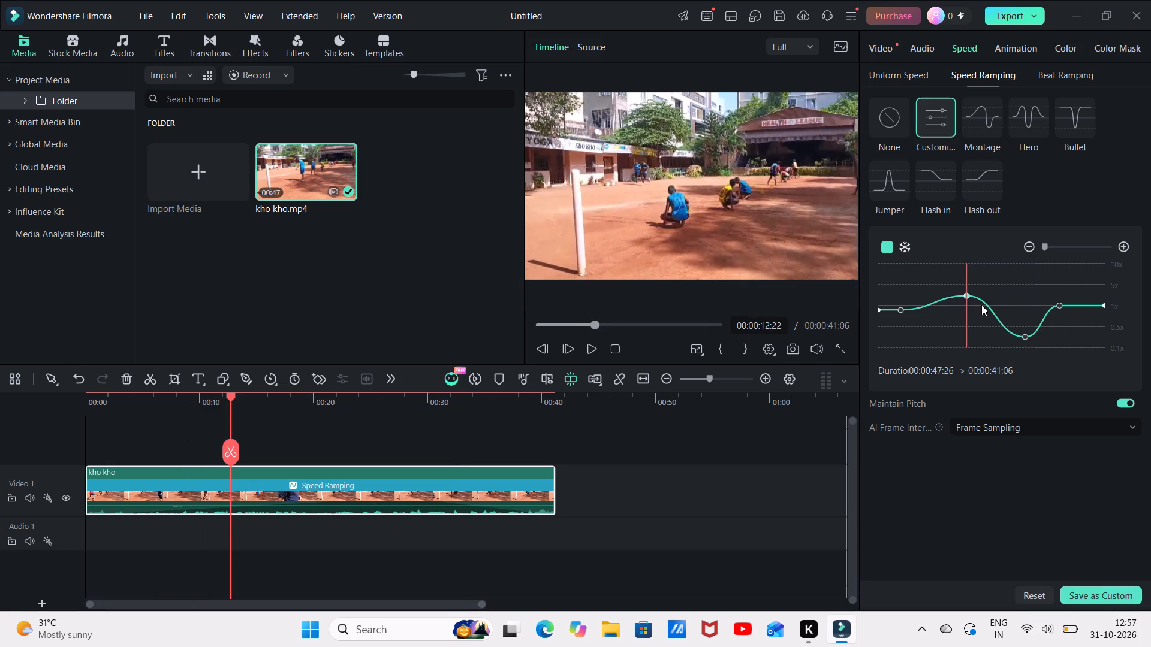
pyautogui.moveTo(990, 308); pyautogui.dragTo(968, 292)
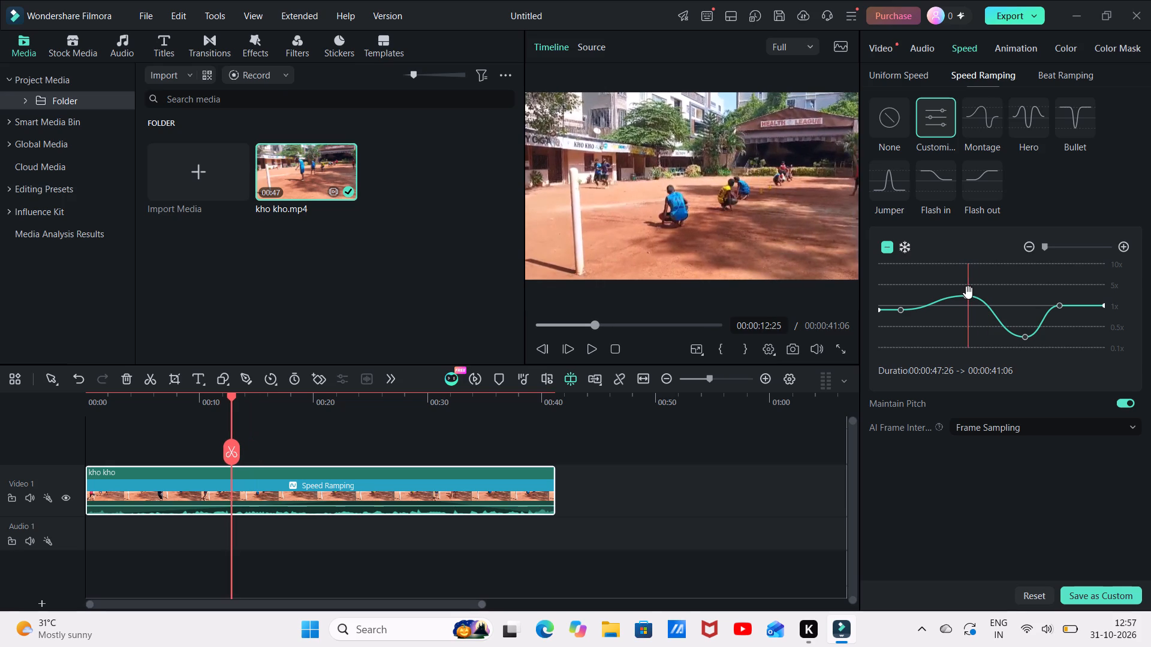
pyautogui.moveTo(968, 292); pyautogui.dragTo(968, 296)
pyautogui.click(968, 296)
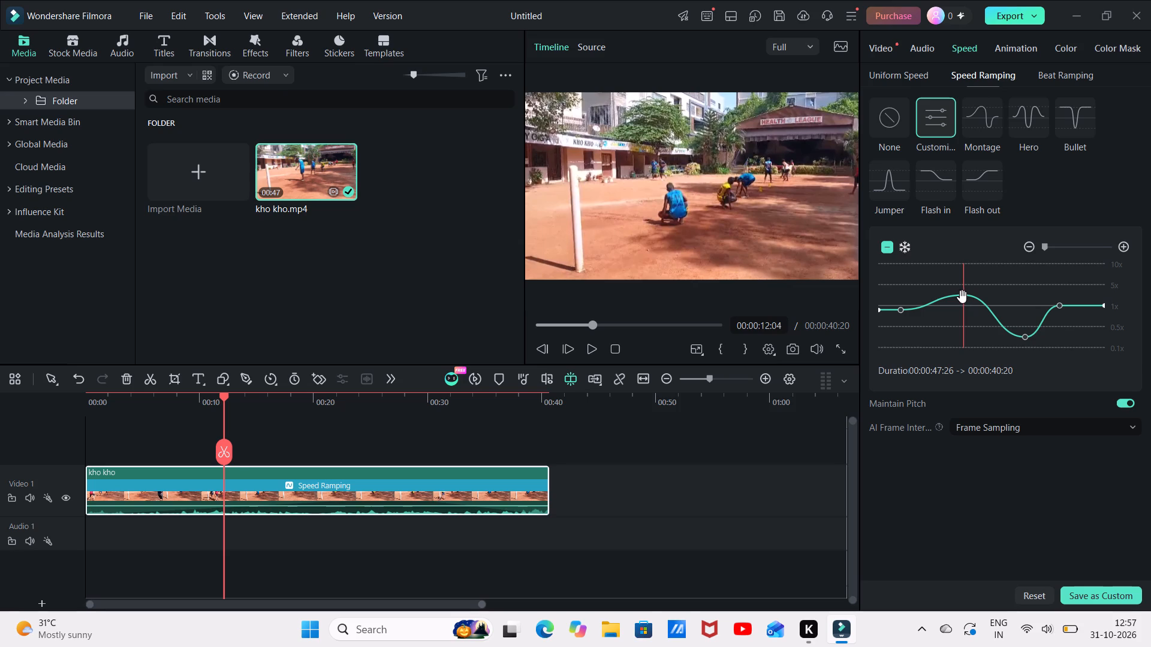
pyautogui.moveTo(962, 297); pyautogui.dragTo(963, 296)
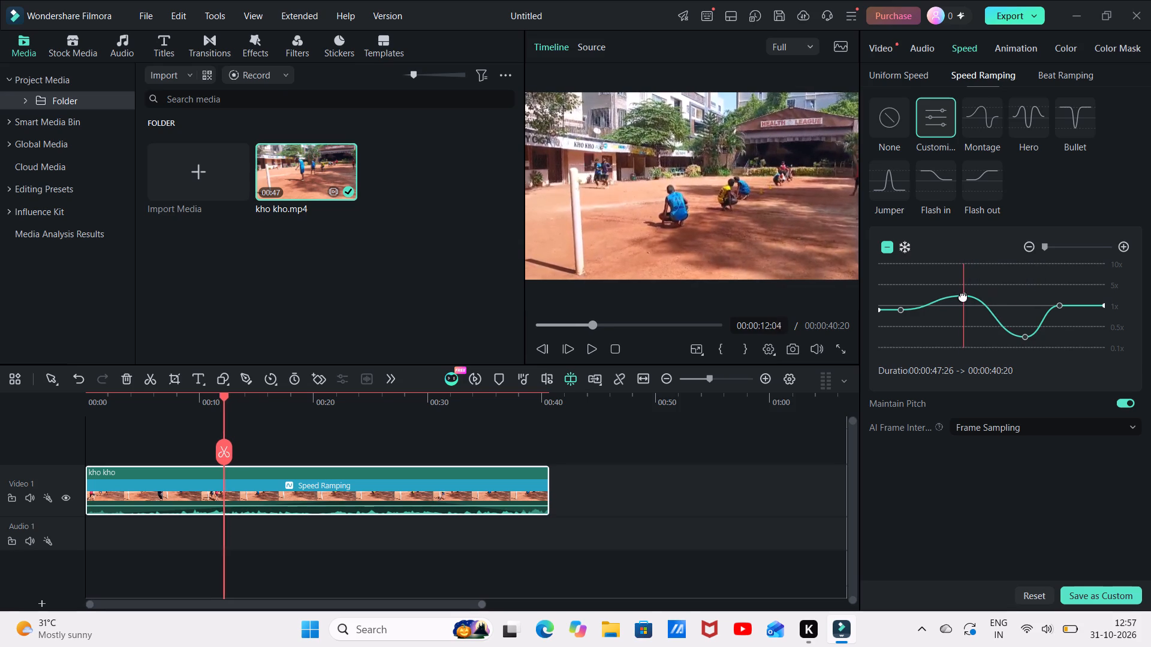
pyautogui.moveTo(963, 296); pyautogui.dragTo(953, 296)
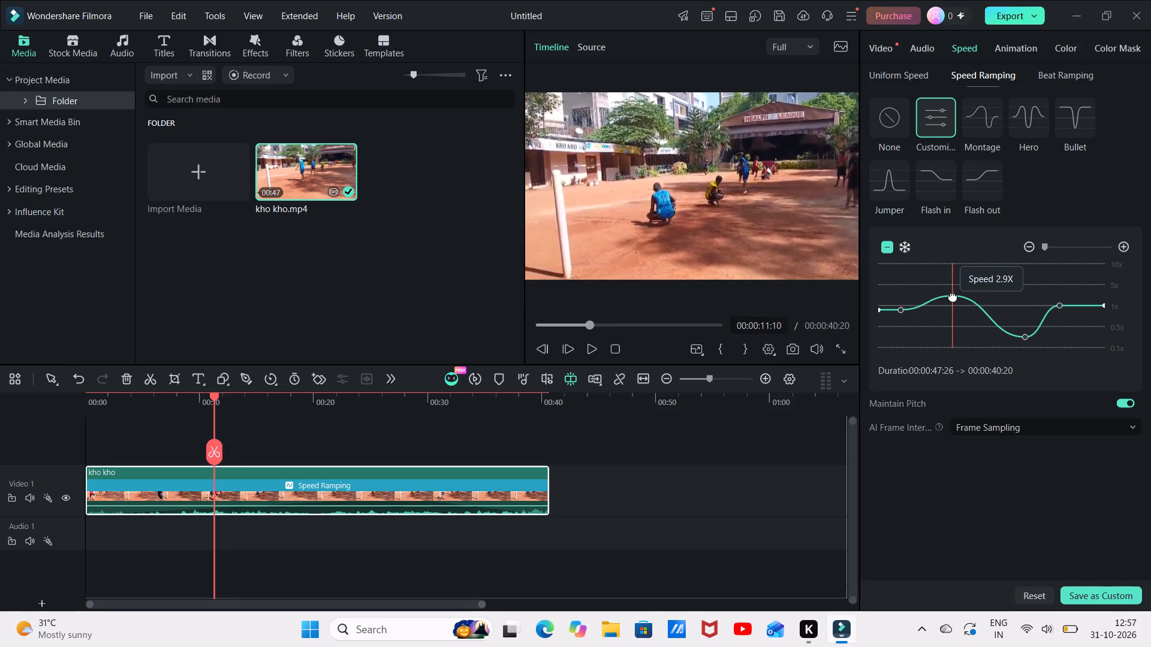
pyautogui.moveTo(953, 296); pyautogui.dragTo(951, 304)
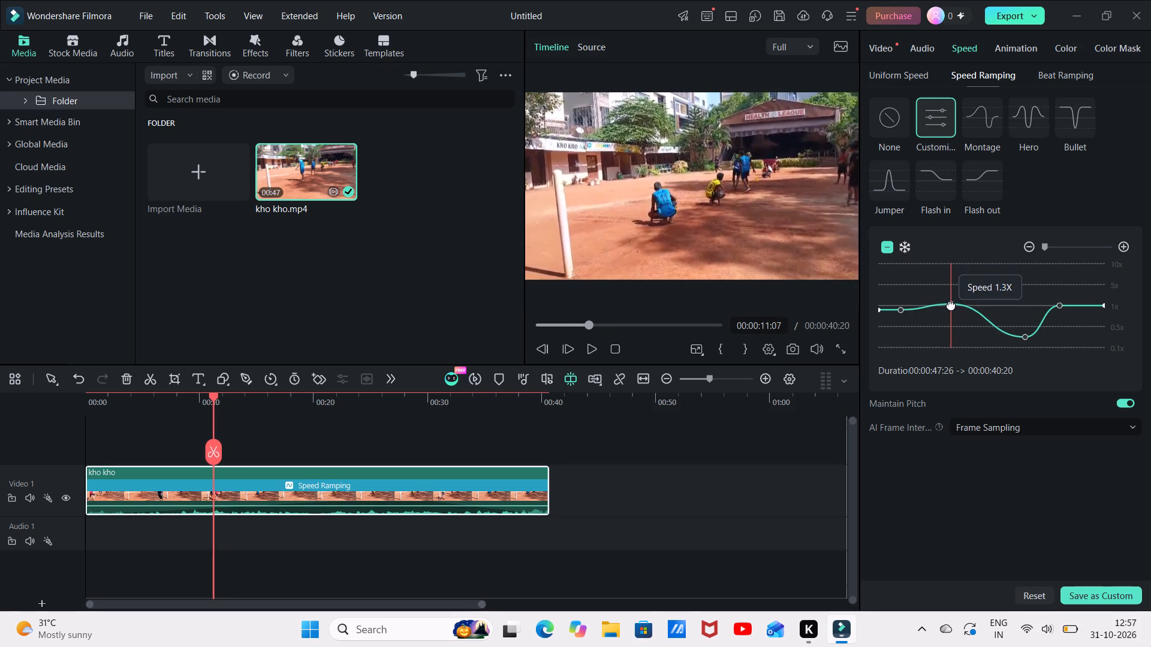
pyautogui.moveTo(951, 304); pyautogui.dragTo(951, 305)
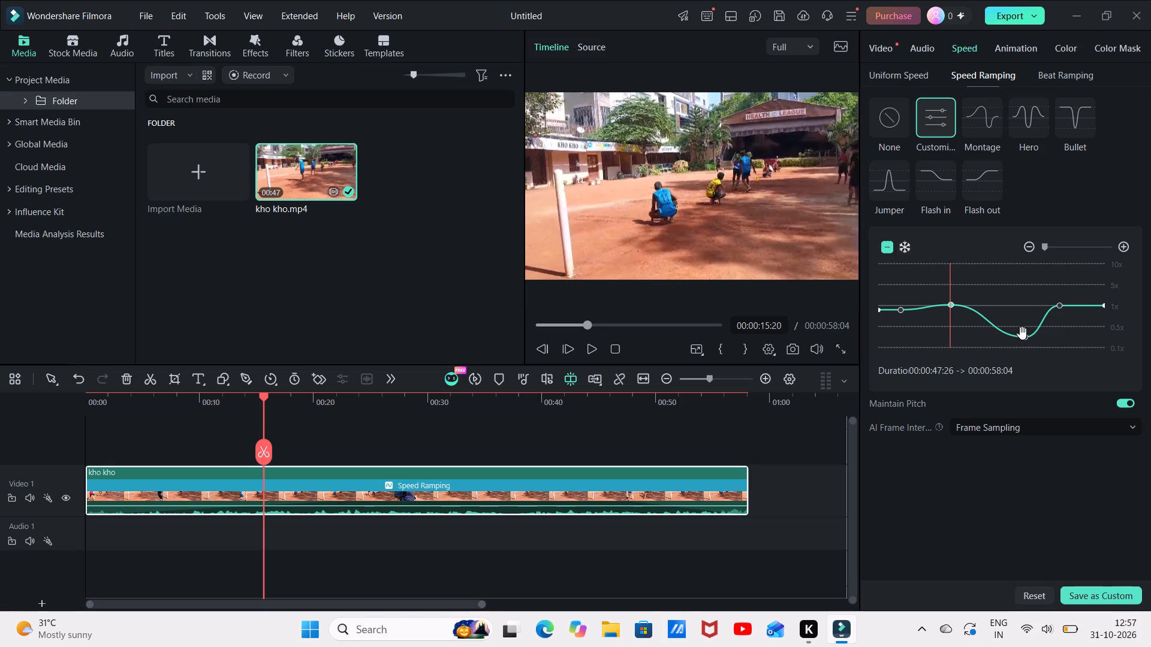
# Move the speed curve's slow-motion low point earlier, just after the lowered peak, and set it to about 0.4X.
pyautogui.moveTo(1025, 335); pyautogui.dragTo(984, 325)
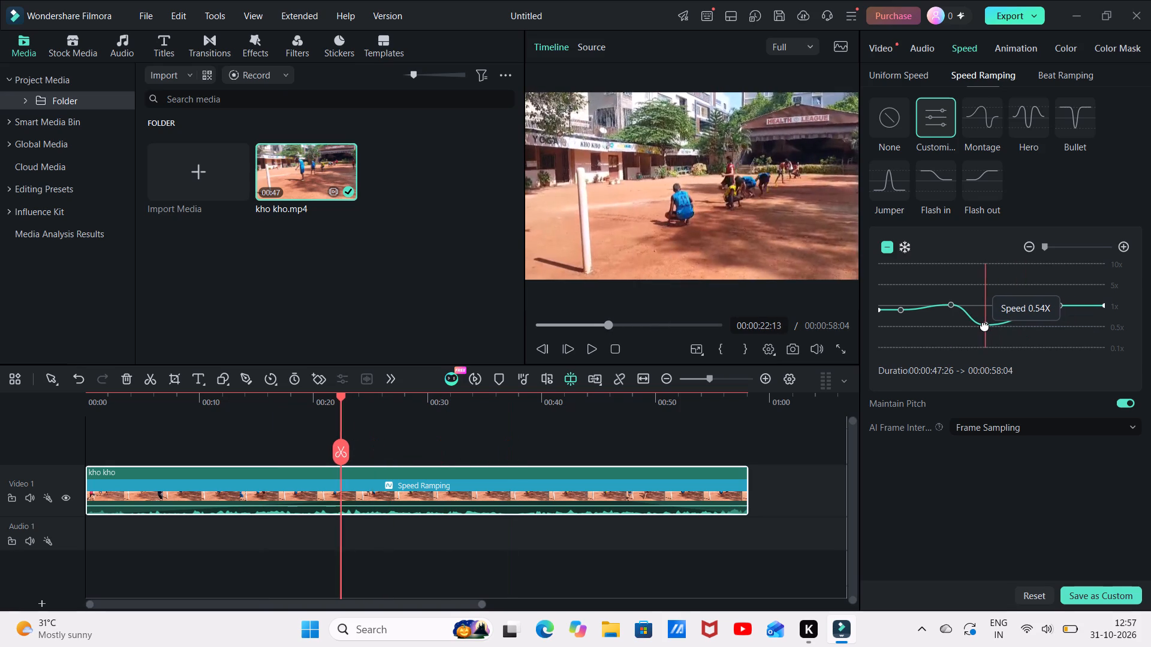
pyautogui.moveTo(984, 325); pyautogui.dragTo(983, 324)
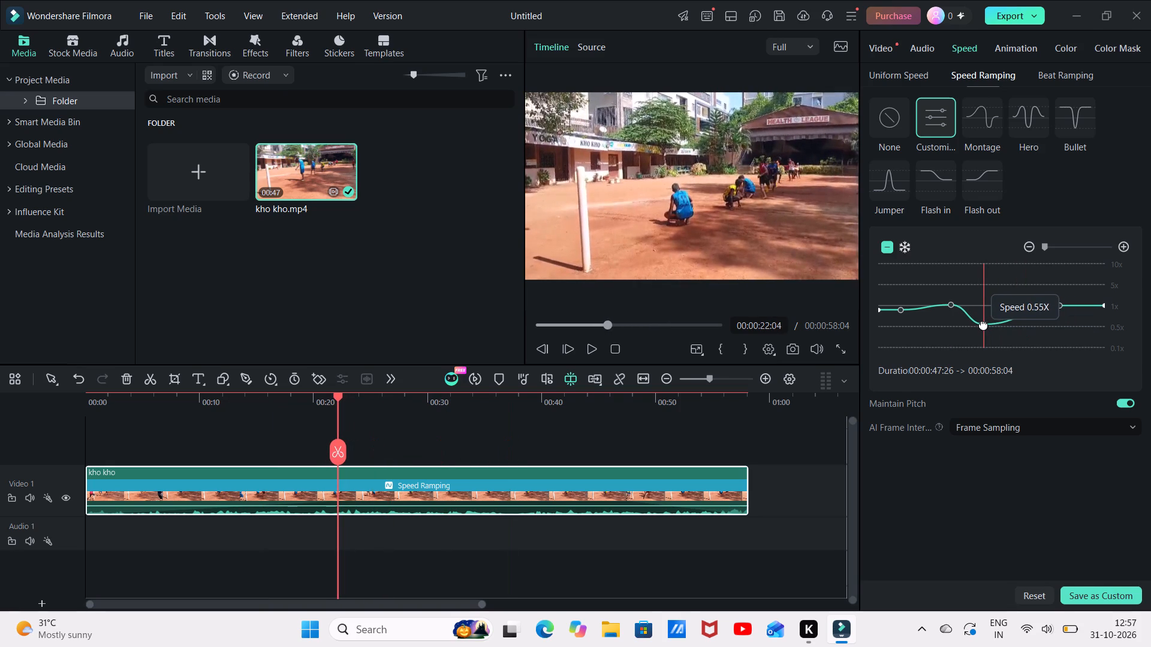
pyautogui.moveTo(983, 324); pyautogui.dragTo(975, 333)
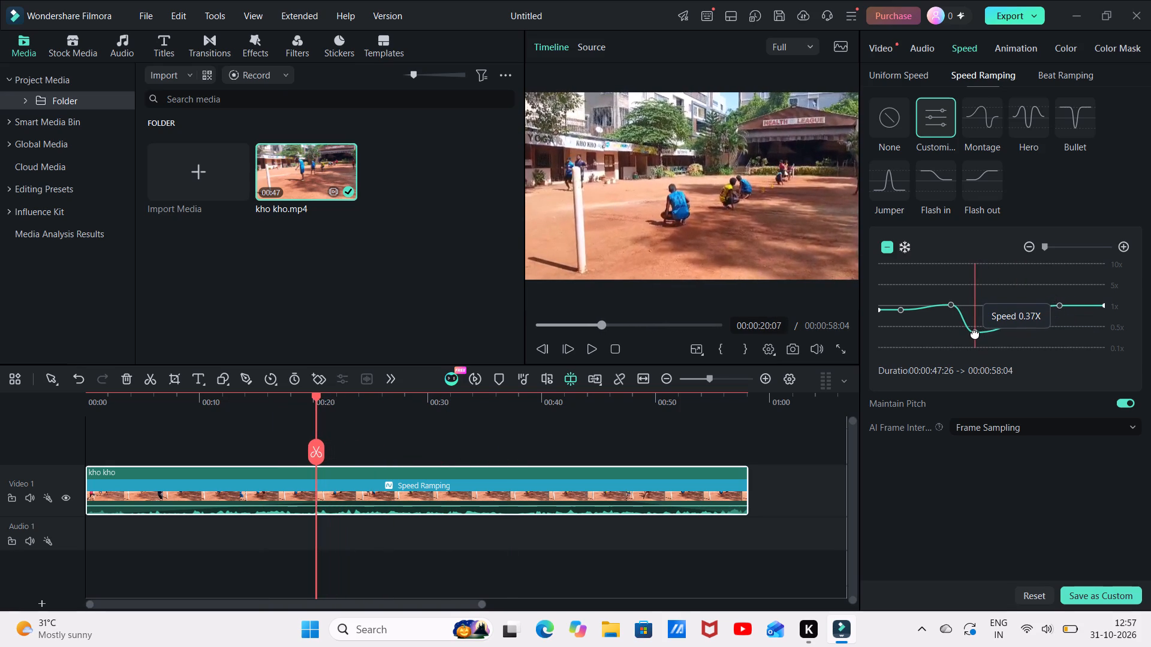
pyautogui.moveTo(975, 333); pyautogui.dragTo(971, 328)
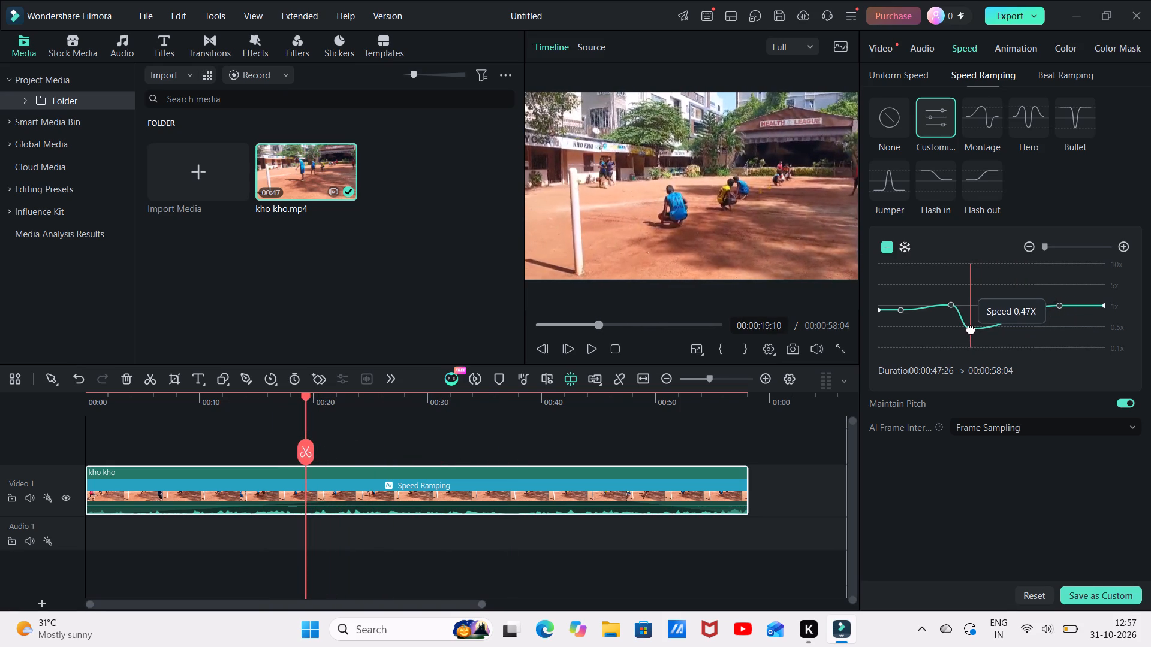
pyautogui.moveTo(971, 328); pyautogui.dragTo(964, 321)
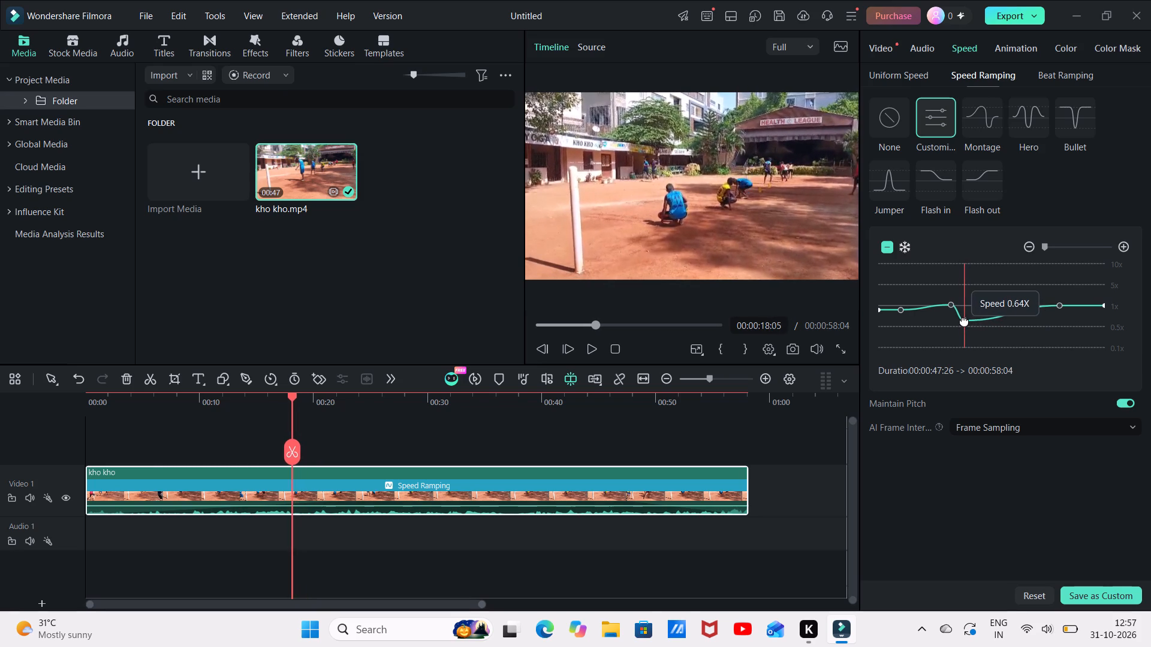
pyautogui.moveTo(964, 321); pyautogui.dragTo(971, 319)
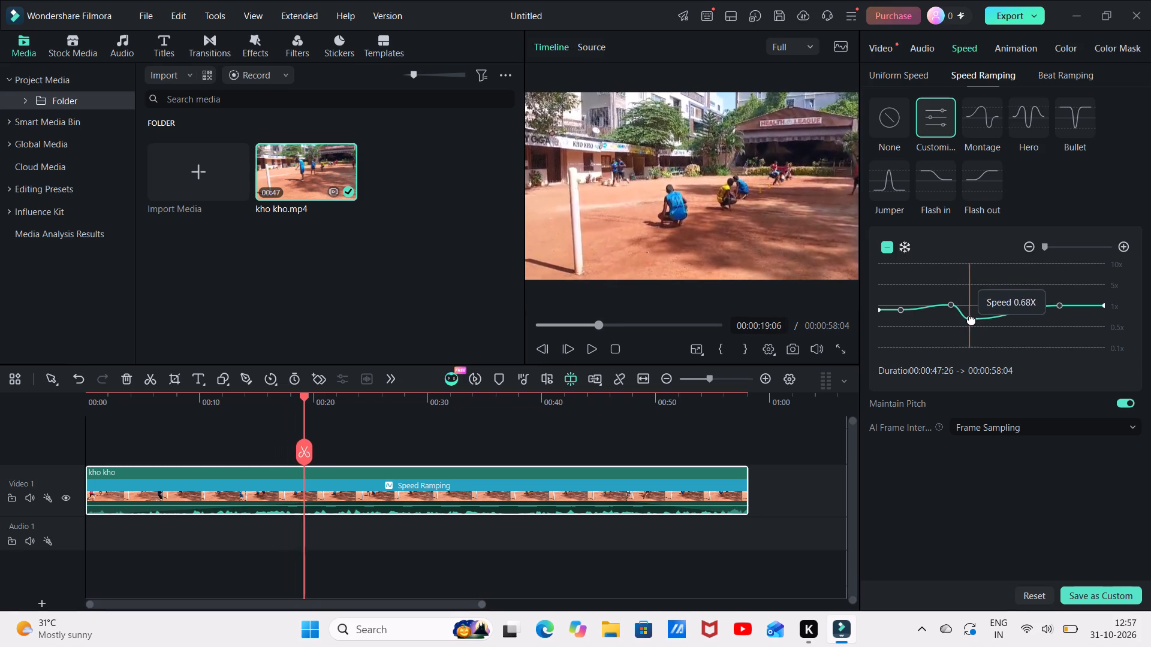
pyautogui.moveTo(971, 319); pyautogui.dragTo(980, 325)
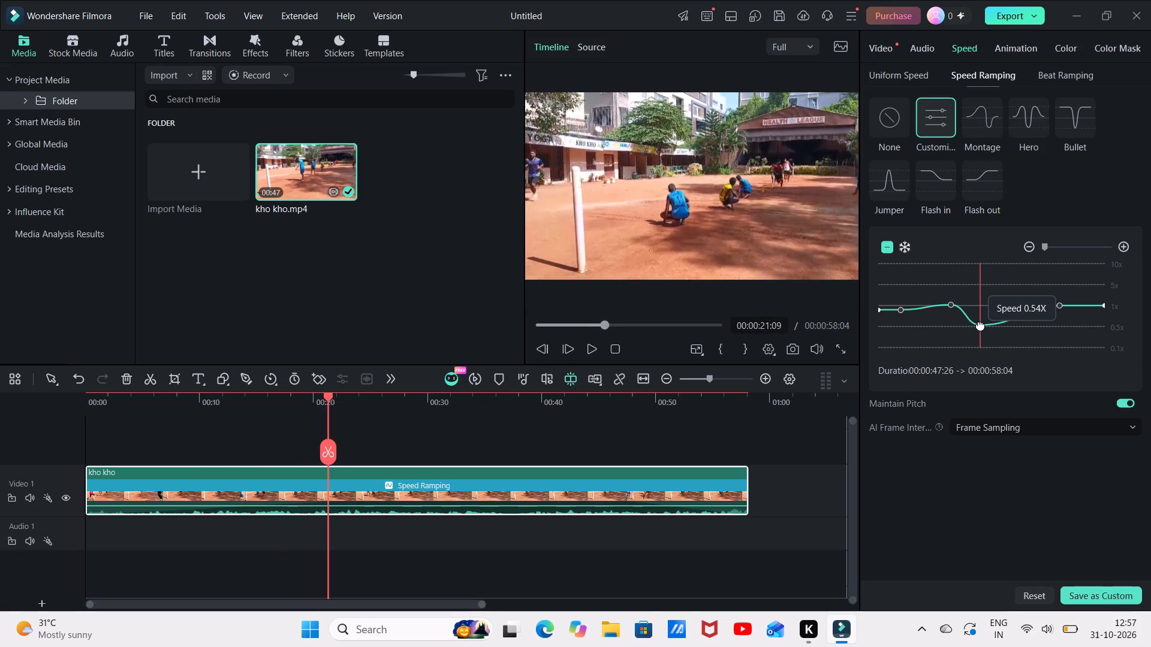
pyautogui.moveTo(980, 325); pyautogui.dragTo(984, 325)
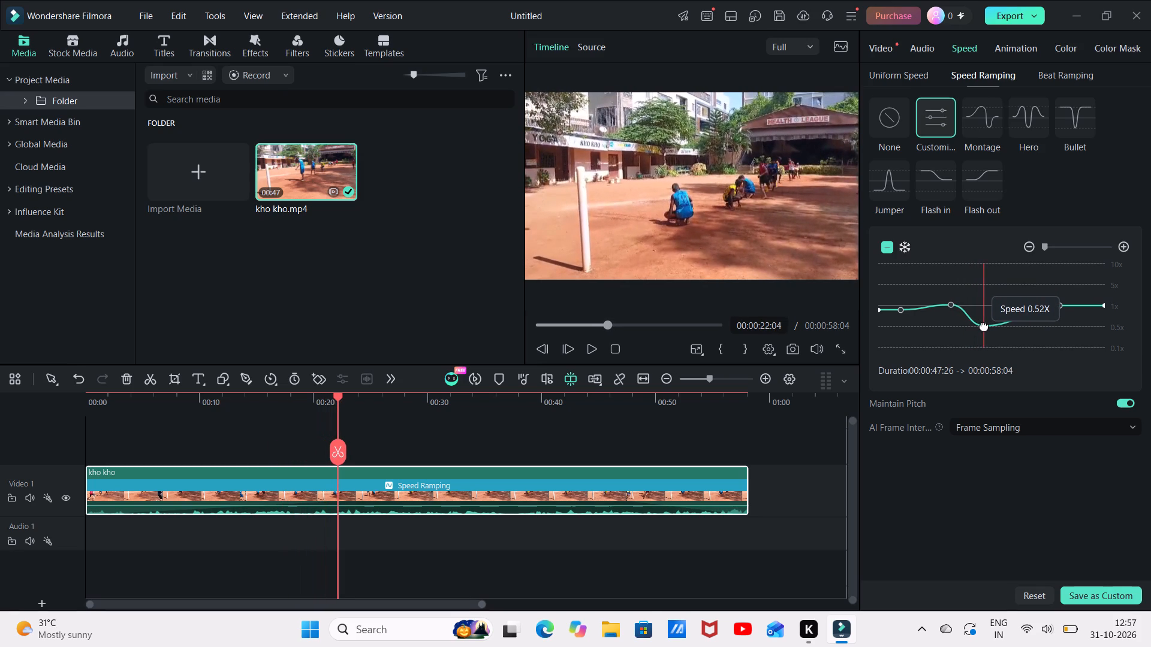
pyautogui.moveTo(984, 325); pyautogui.dragTo(981, 323)
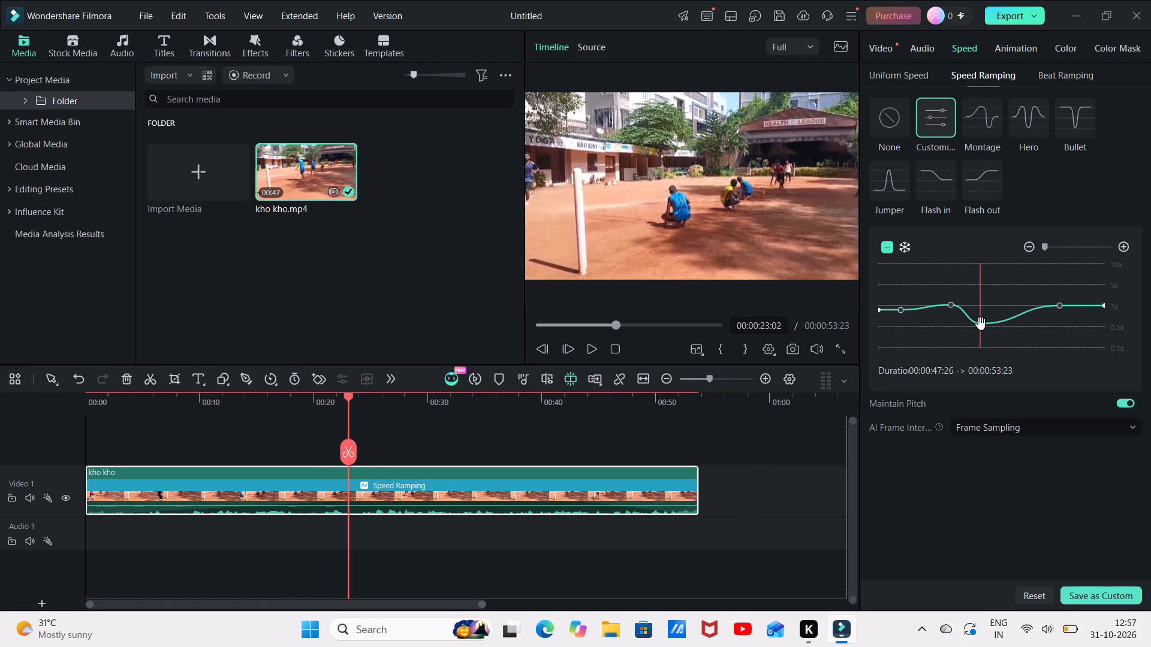
pyautogui.moveTo(981, 323); pyautogui.dragTo(981, 331)
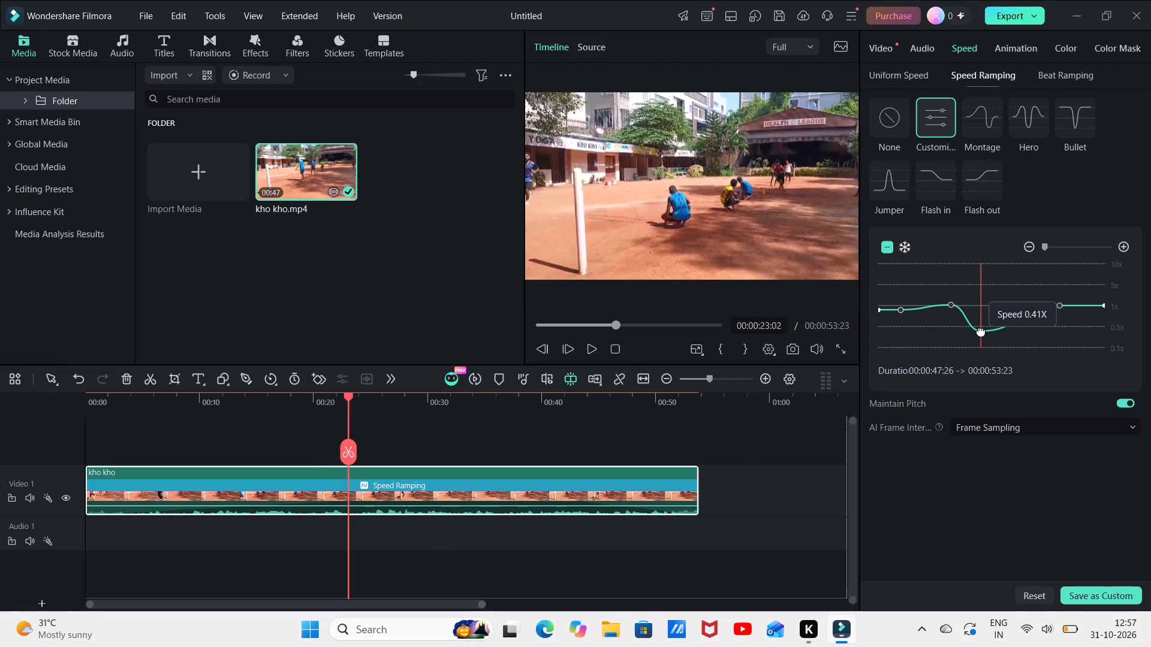
pyautogui.moveTo(981, 331); pyautogui.dragTo(981, 331)
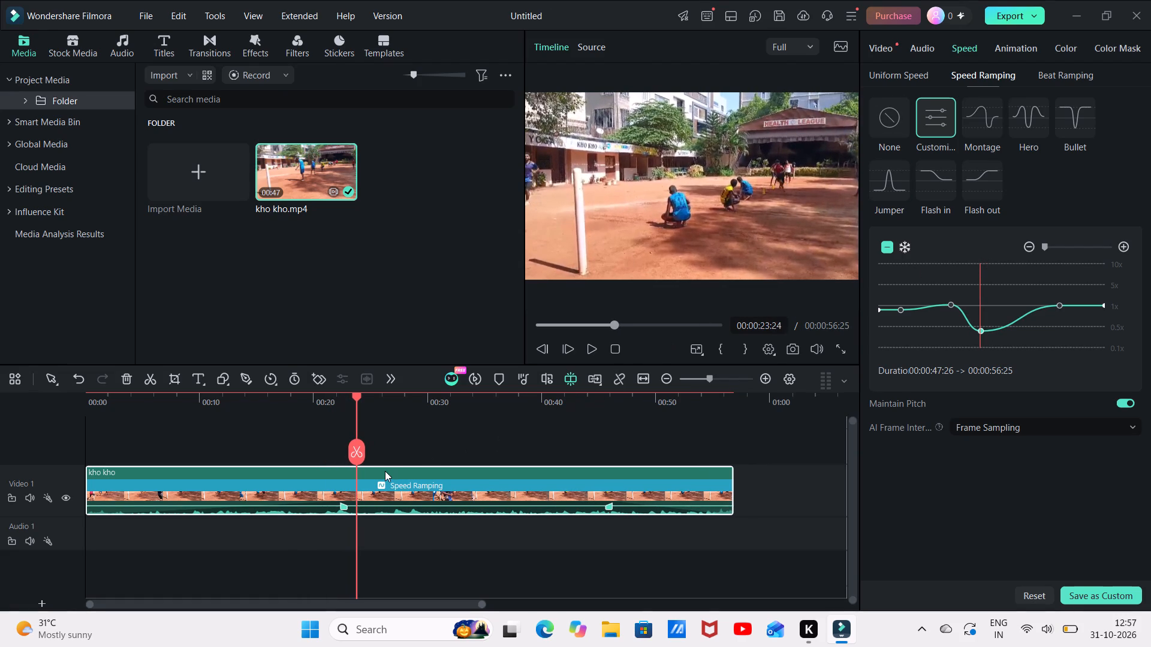
# Play the kho kho clip from 00:00:11:29 to review the customised speed ramp.
pyautogui.moveTo(355, 486); pyautogui.dragTo(345, 561)
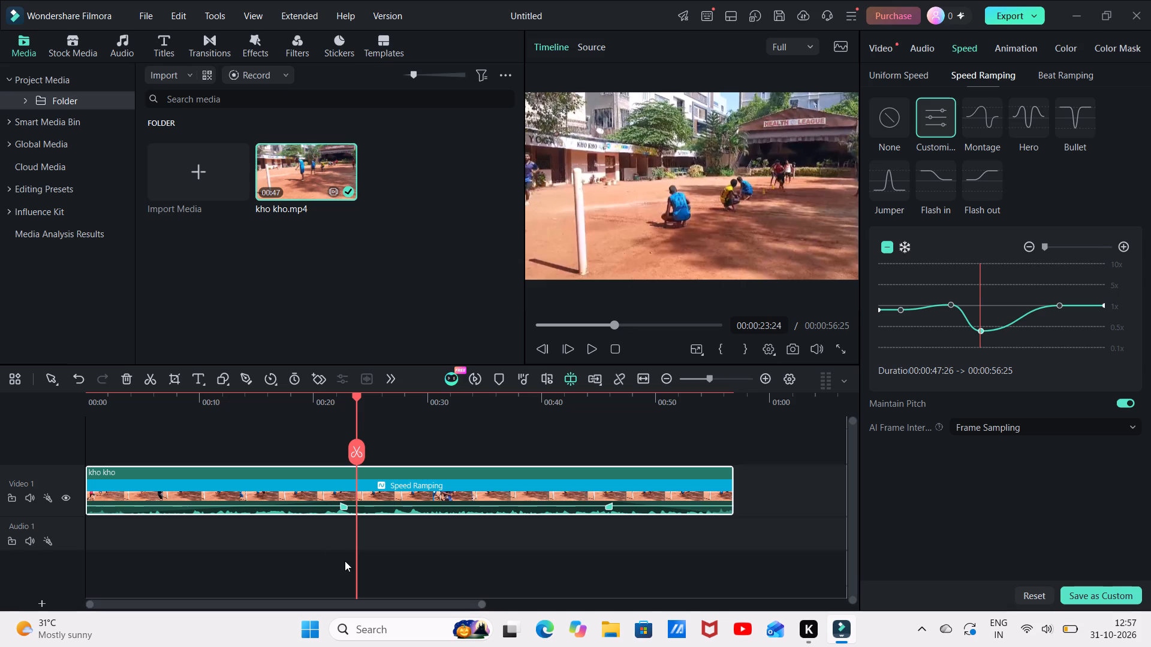
pyautogui.moveTo(345, 561); pyautogui.dragTo(353, 560)
pyautogui.moveTo(353, 560); pyautogui.dragTo(222, 558)
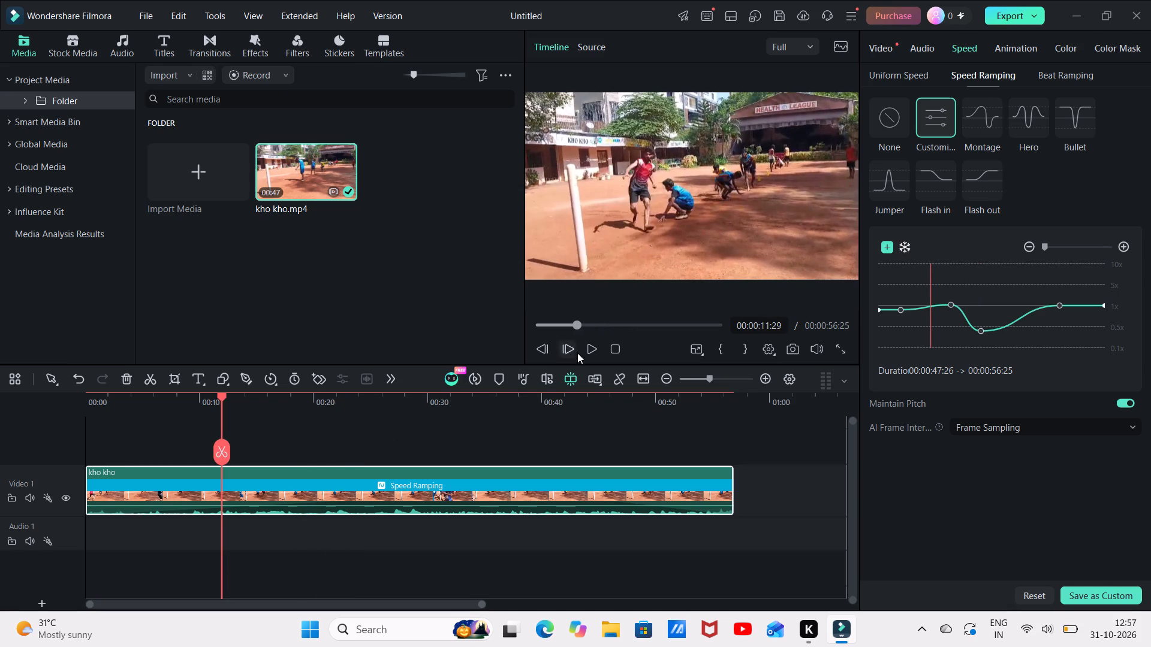
pyautogui.click(589, 349)
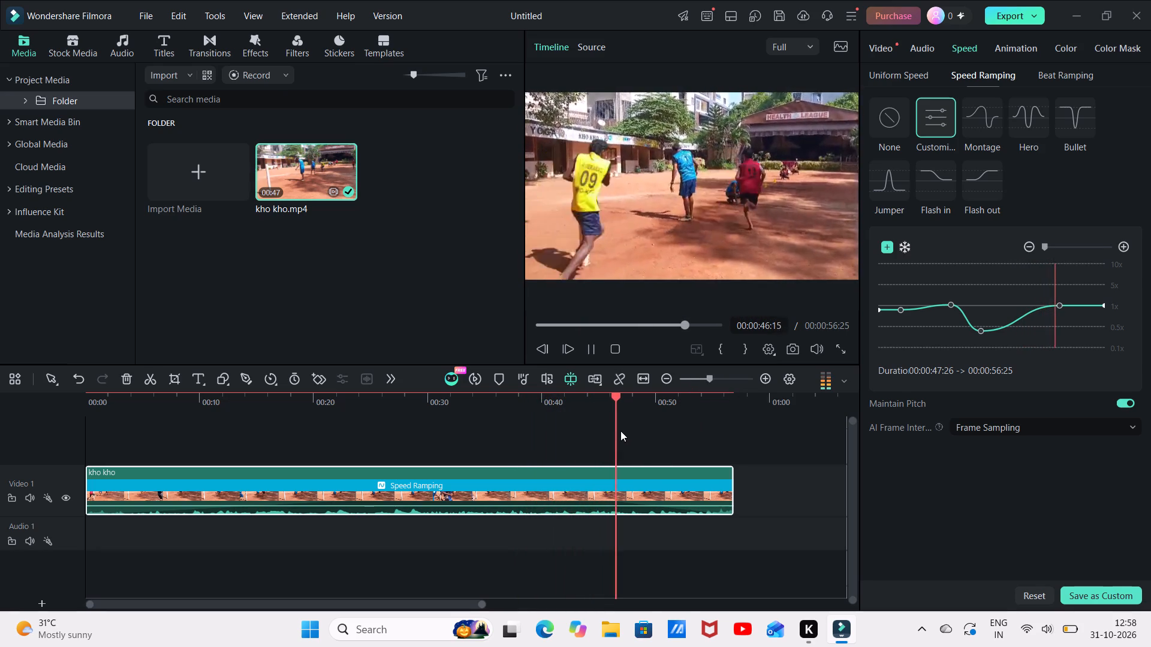
# Scrub back to review the action between about 38 and 41 seconds, and pause playback at 00:00:41:23.
pyautogui.moveTo(616, 430); pyautogui.dragTo(650, 429)
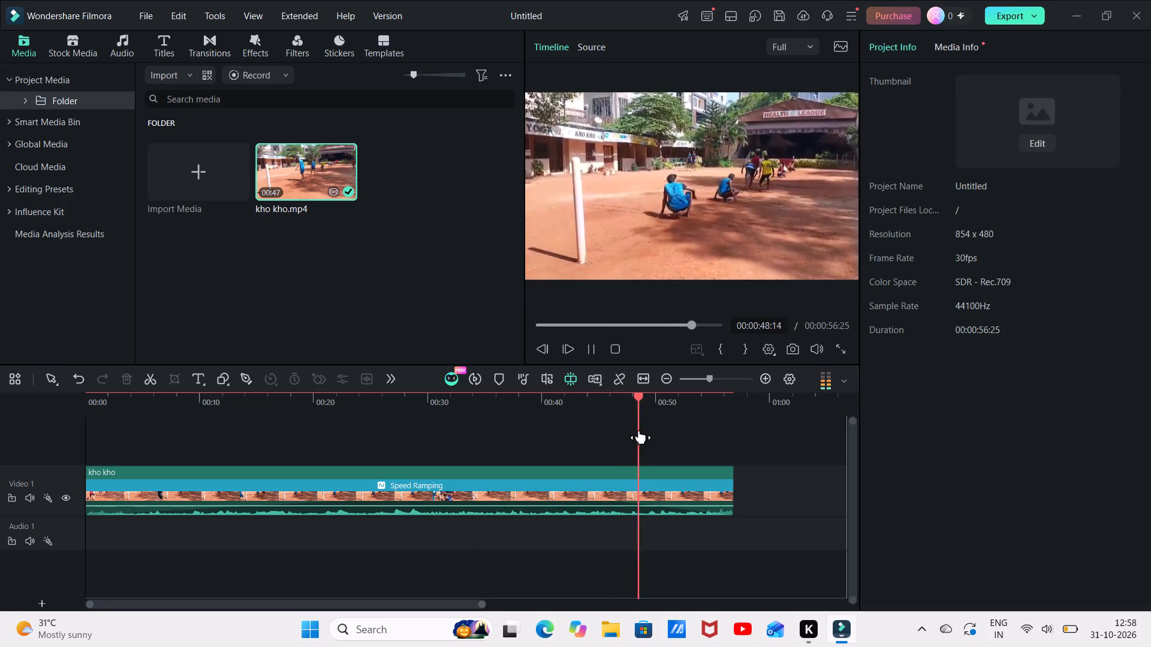
pyautogui.moveTo(639, 430); pyautogui.dragTo(525, 445)
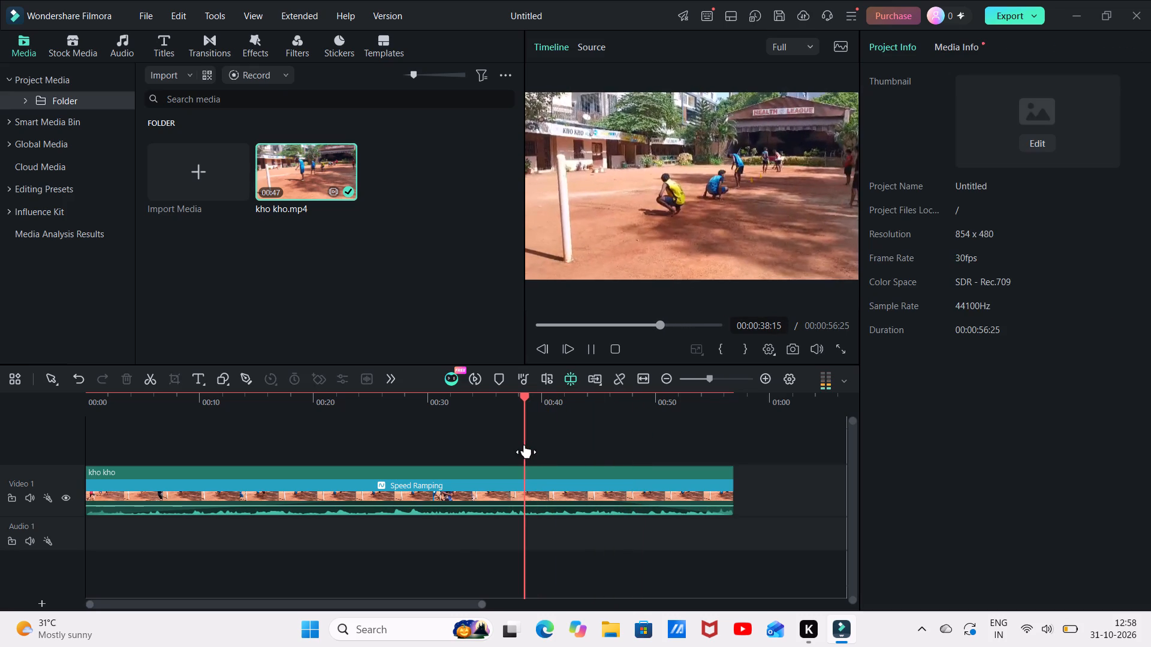
pyautogui.moveTo(525, 445); pyautogui.dragTo(530, 445)
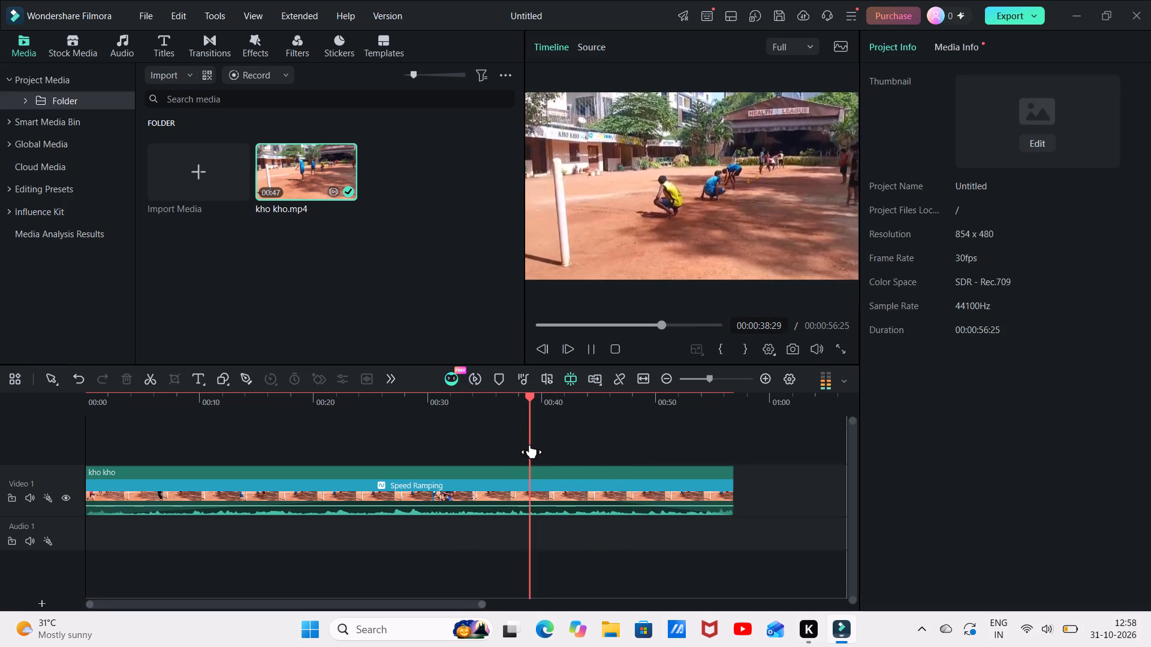
pyautogui.moveTo(530, 445); pyautogui.dragTo(531, 445)
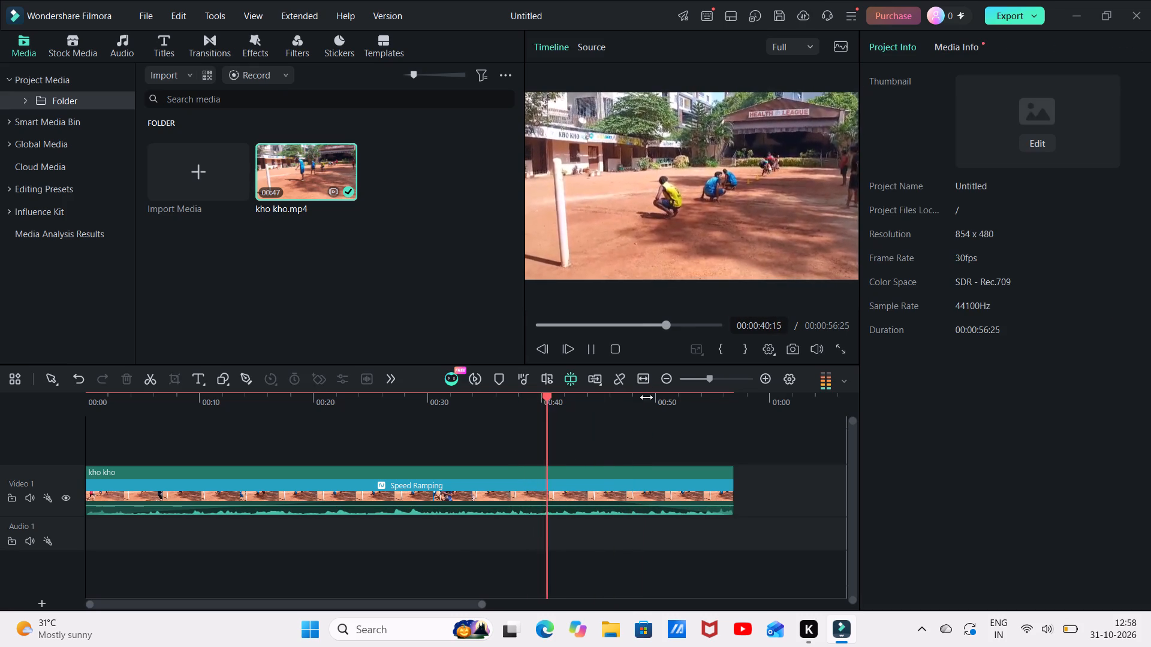
pyautogui.moveTo(559, 431); pyautogui.dragTo(539, 432)
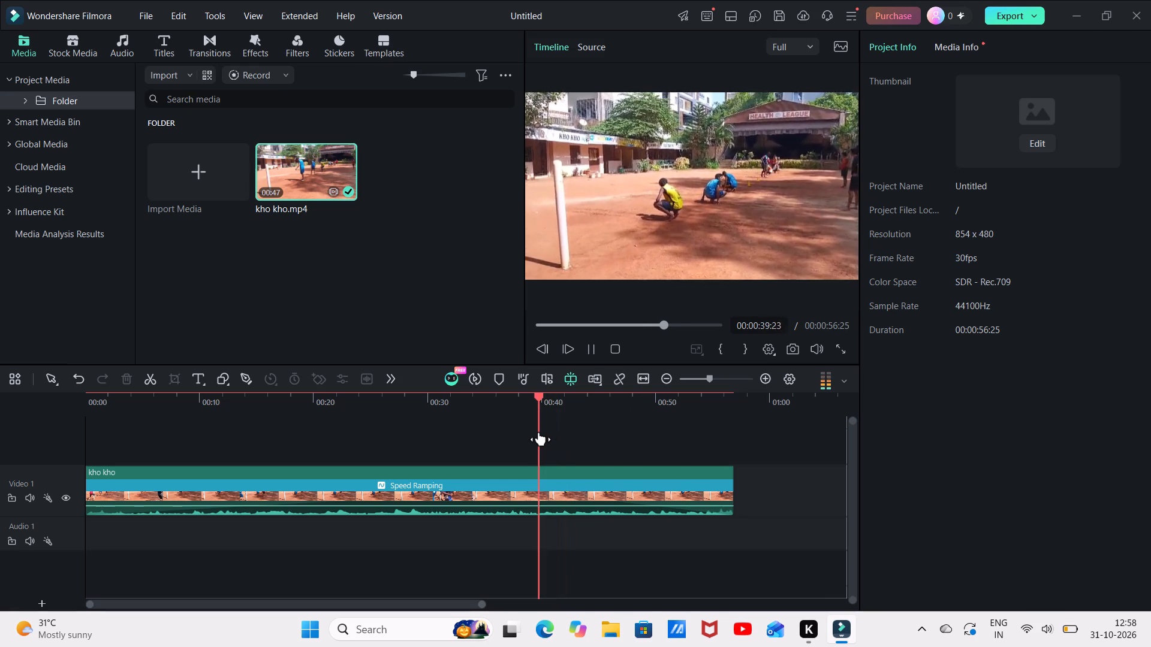
pyautogui.moveTo(539, 432); pyautogui.dragTo(534, 433)
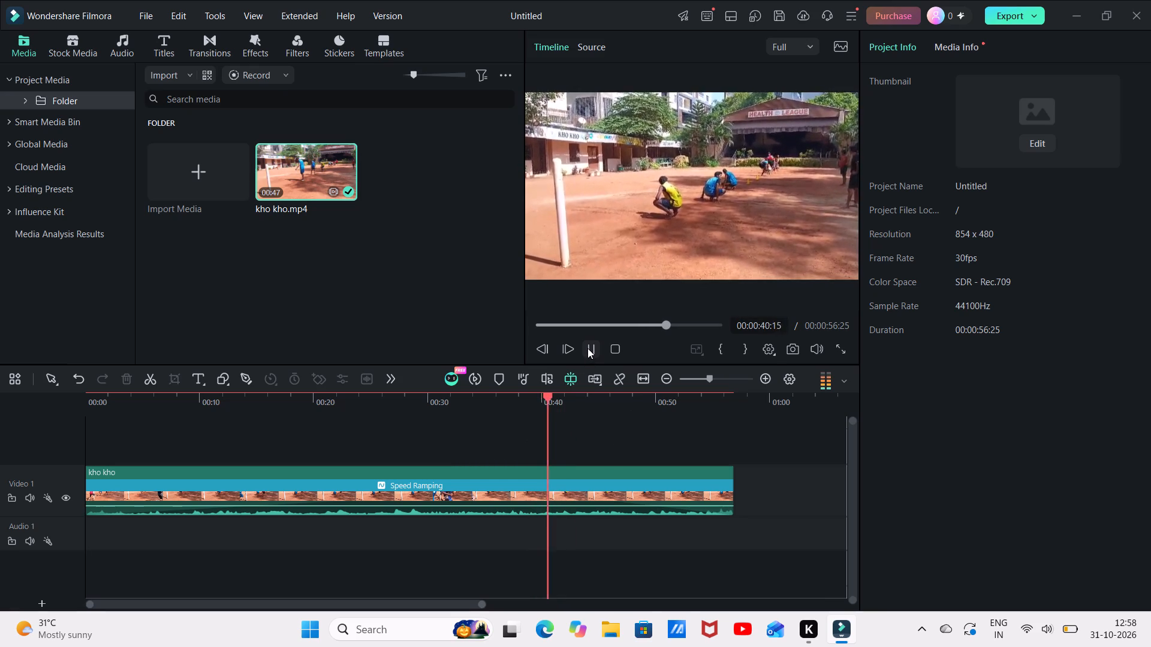
pyautogui.click(587, 346)
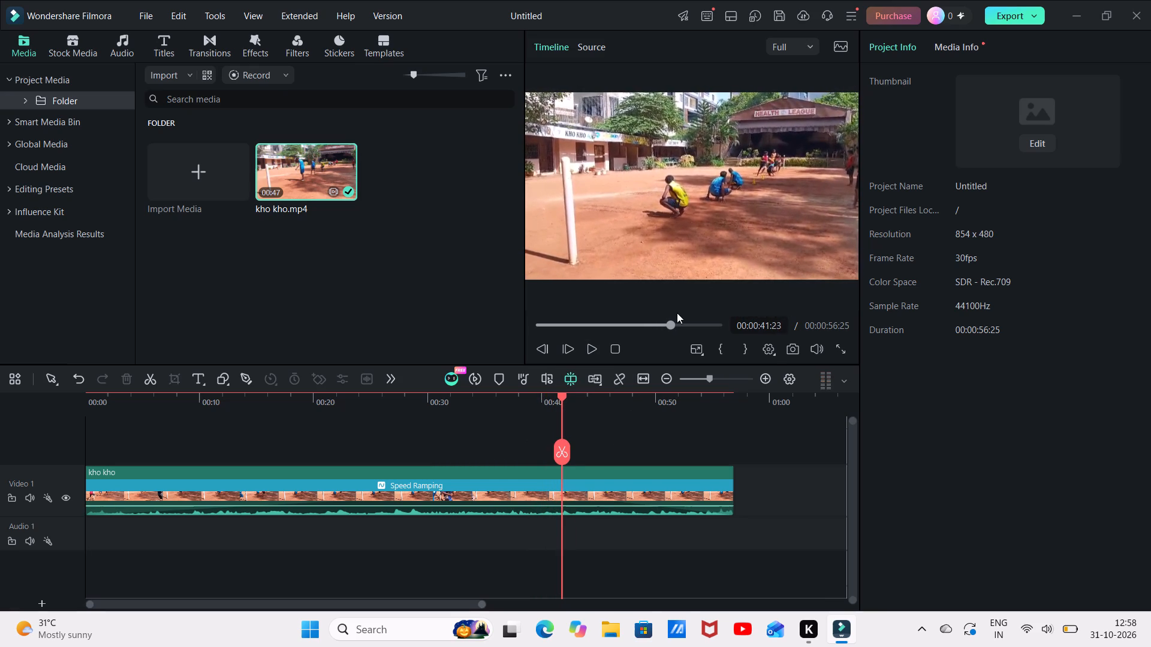
# Shift the kho kho clip's last inner speed point slightly earlier on the speed curve and lower it to about 0.5X.
pyautogui.click(638, 480)
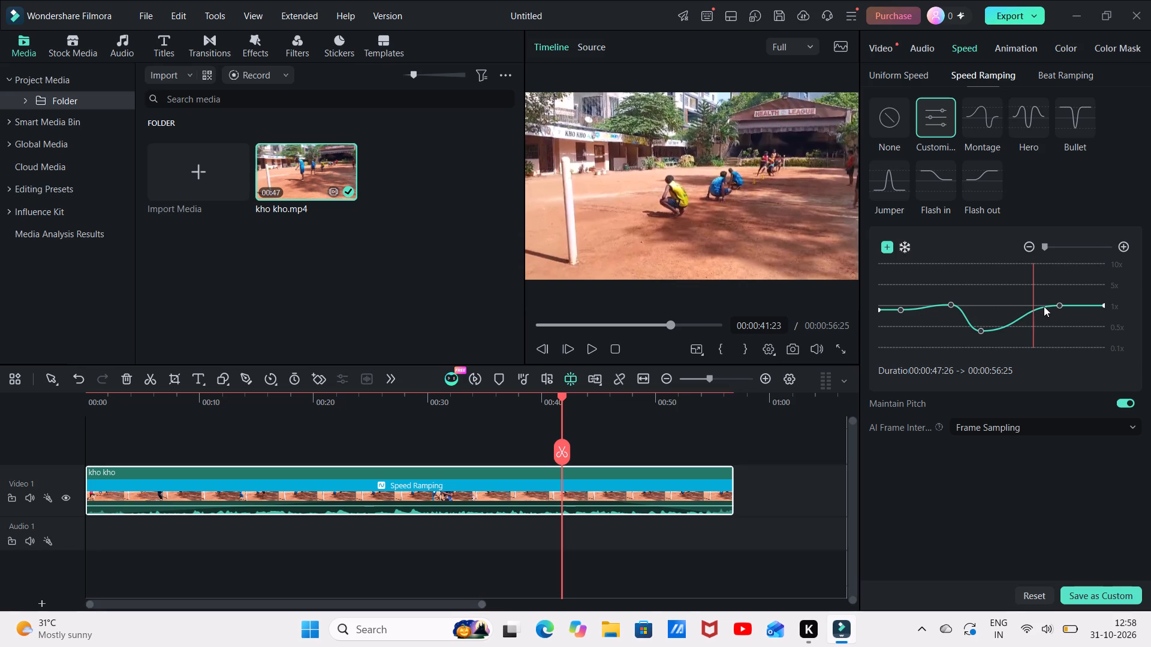
pyautogui.moveTo(1059, 304); pyautogui.dragTo(1047, 307)
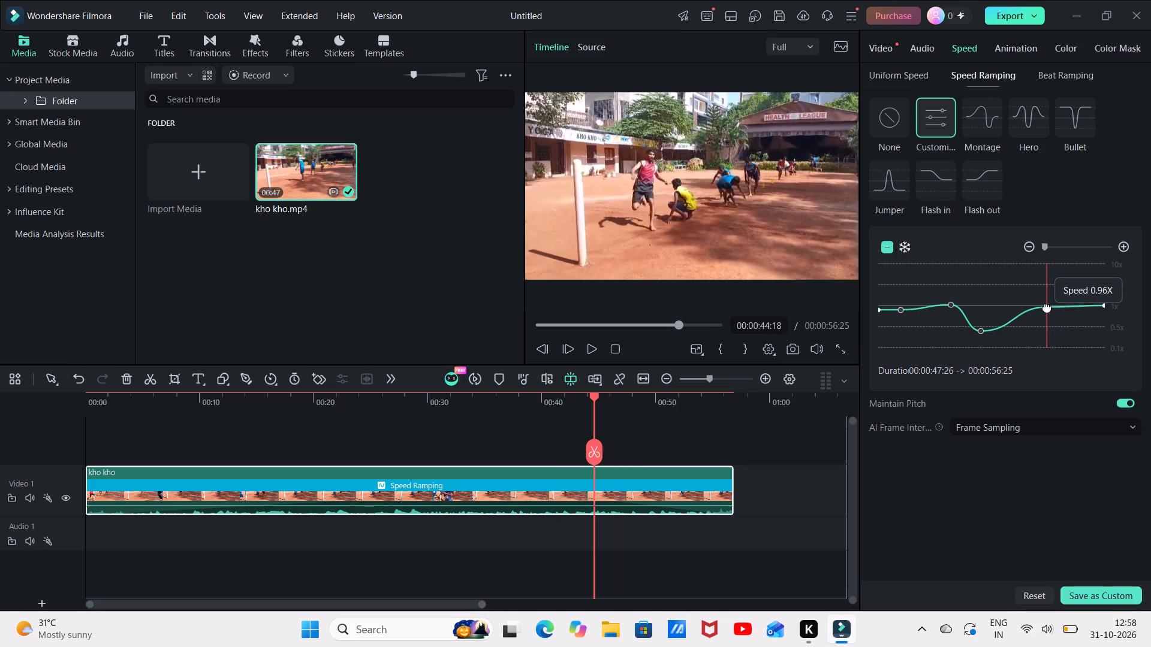
pyautogui.moveTo(1047, 307); pyautogui.dragTo(1035, 312)
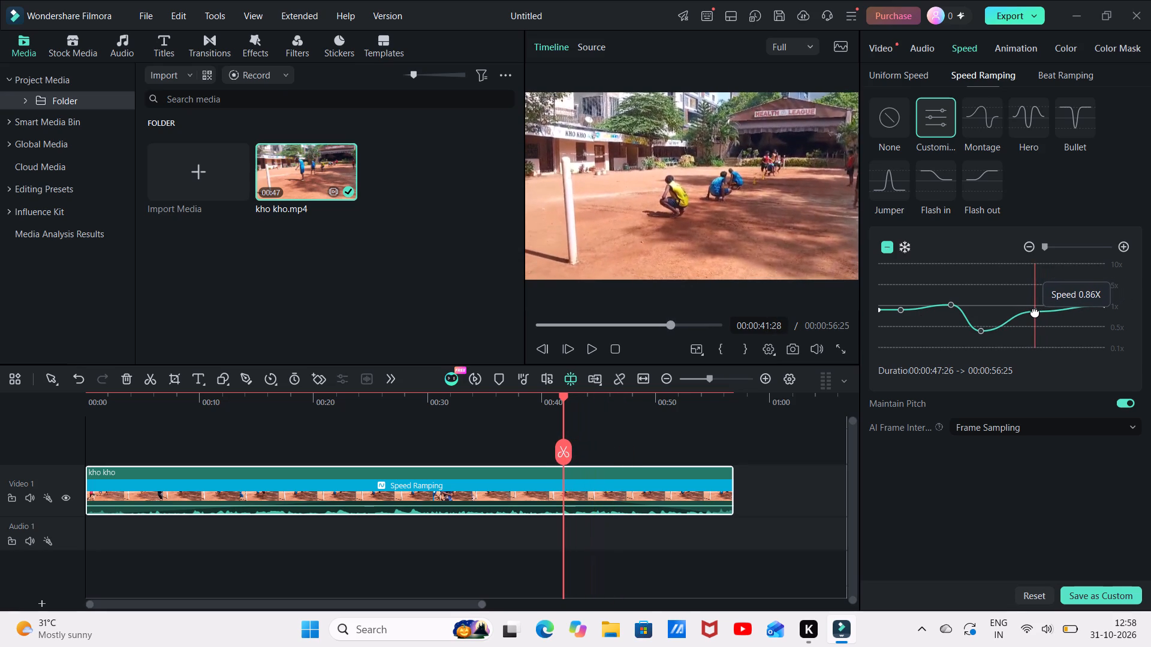
pyautogui.moveTo(1035, 312); pyautogui.dragTo(1048, 316)
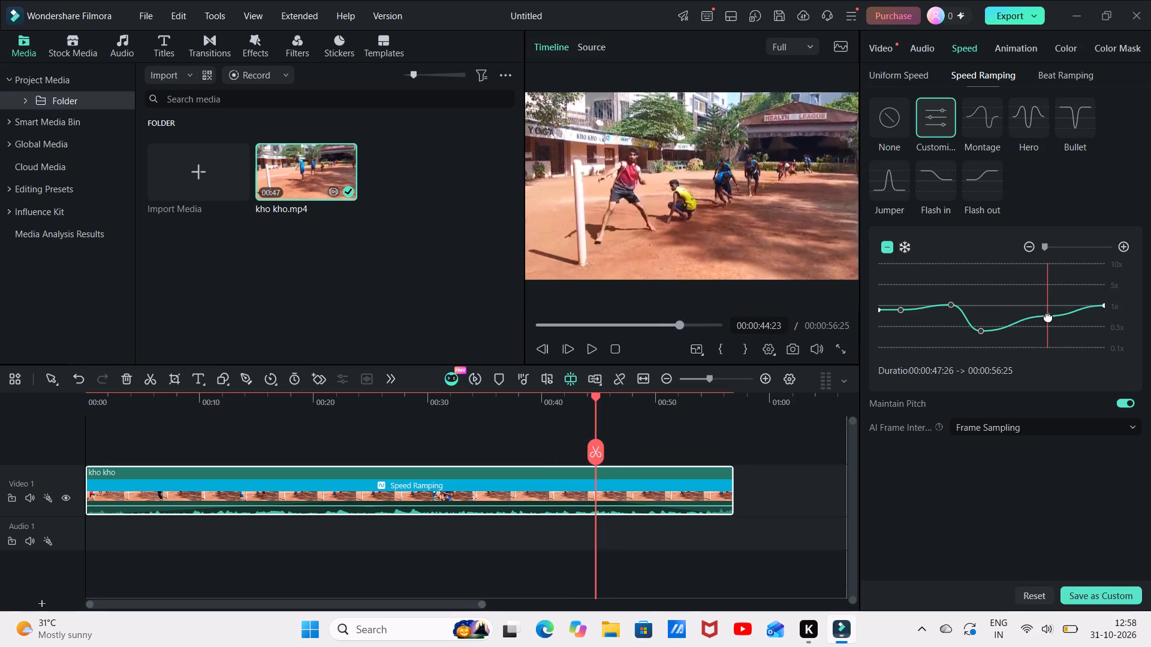
pyautogui.moveTo(1048, 316); pyautogui.dragTo(1047, 325)
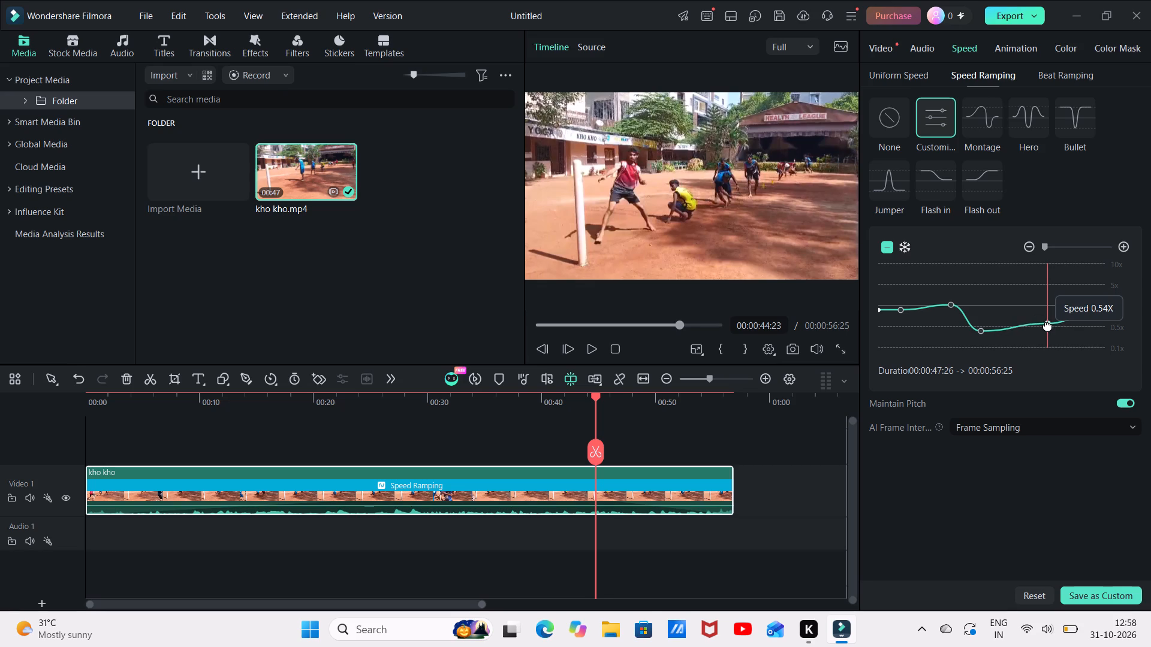
pyautogui.moveTo(1047, 325); pyautogui.dragTo(1041, 325)
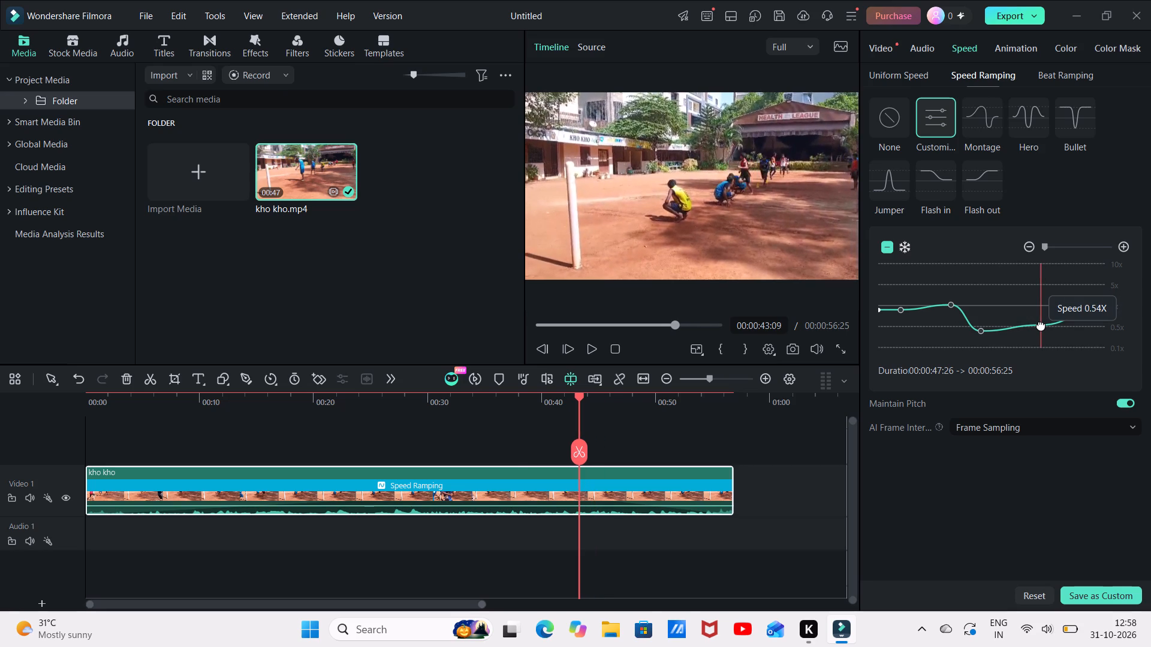
pyautogui.moveTo(1041, 325); pyautogui.dragTo(1042, 327)
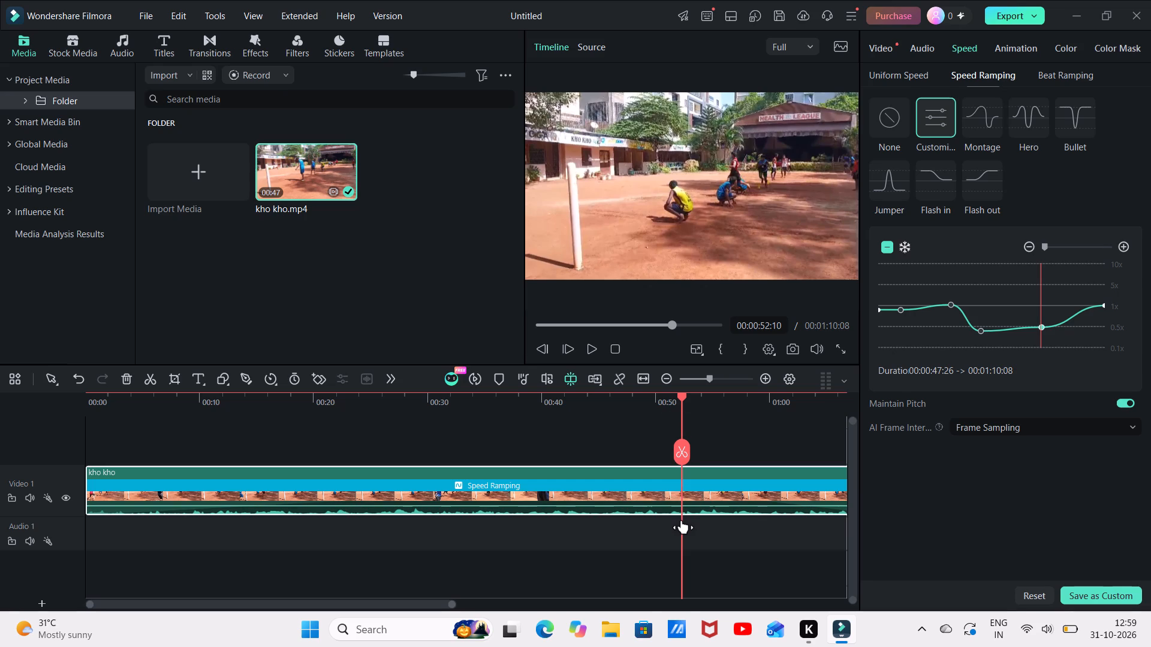
# Play the kho kho clip from 00:00:41:10 to review the slowed closing section.
pyautogui.moveTo(682, 523); pyautogui.dragTo(557, 516)
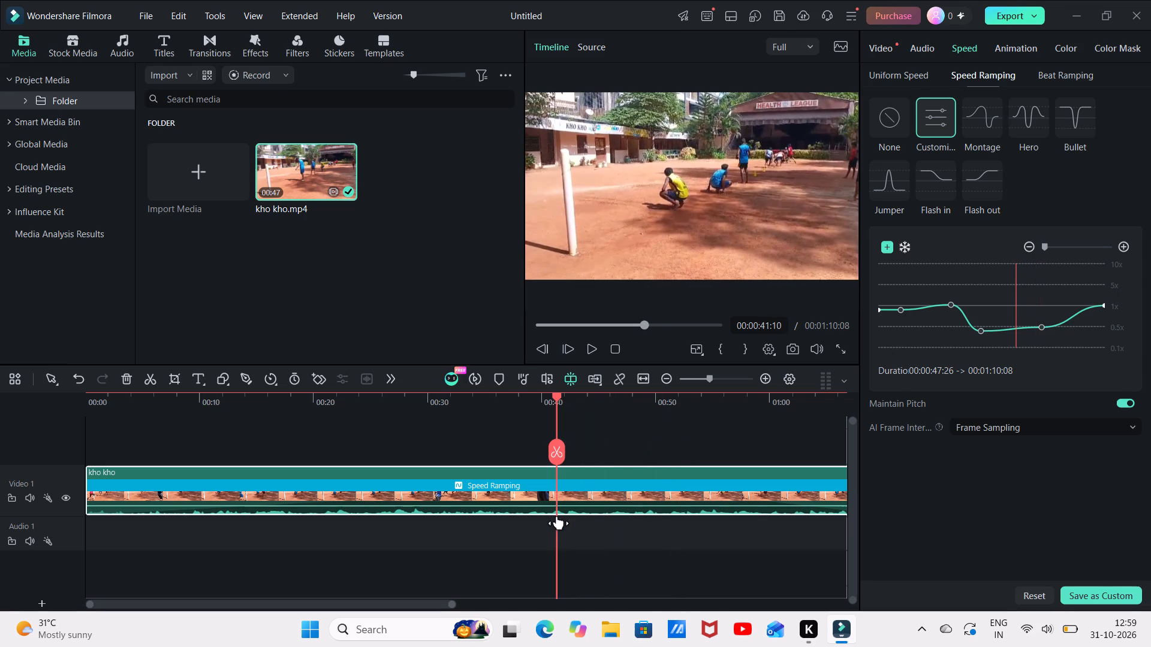
pyautogui.click(594, 352)
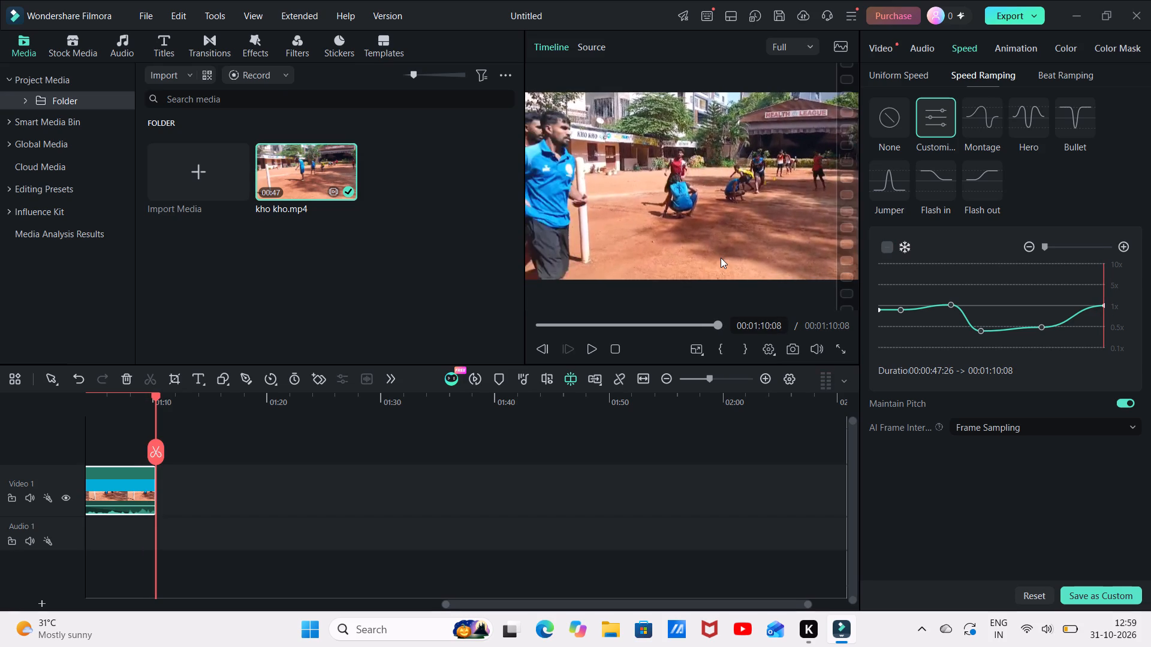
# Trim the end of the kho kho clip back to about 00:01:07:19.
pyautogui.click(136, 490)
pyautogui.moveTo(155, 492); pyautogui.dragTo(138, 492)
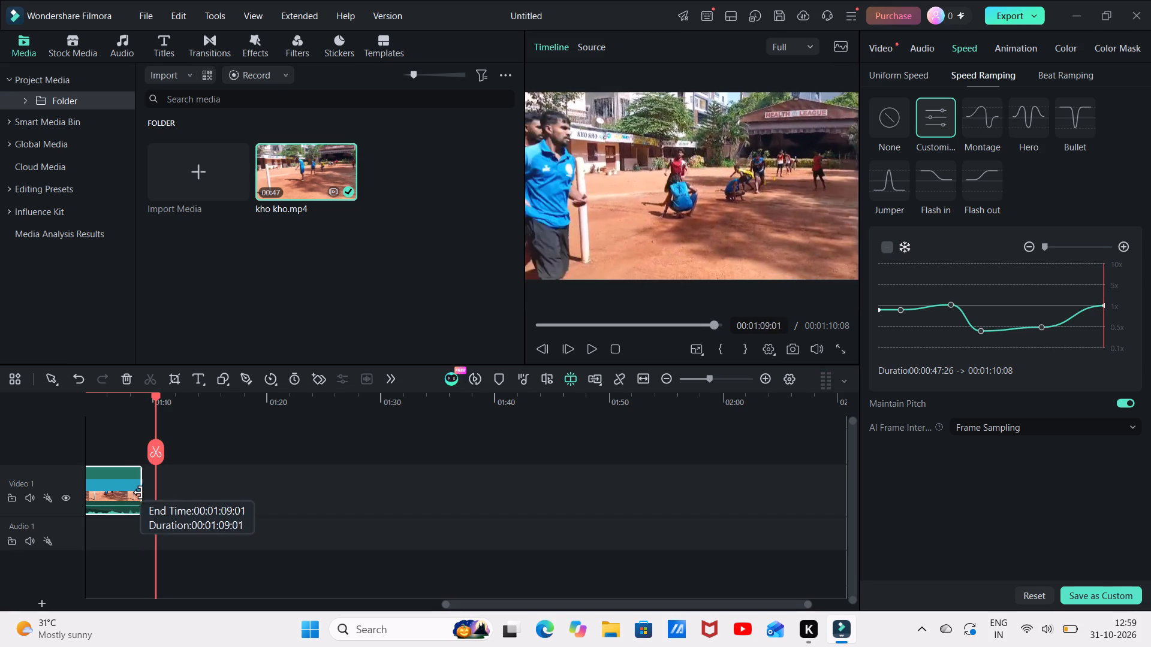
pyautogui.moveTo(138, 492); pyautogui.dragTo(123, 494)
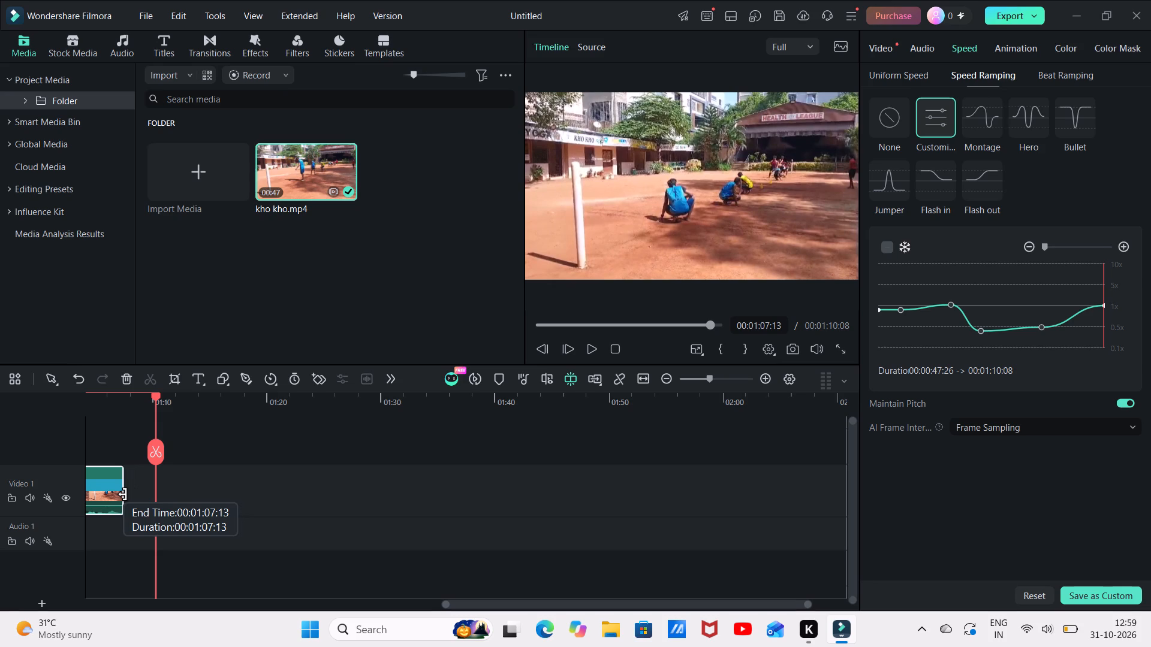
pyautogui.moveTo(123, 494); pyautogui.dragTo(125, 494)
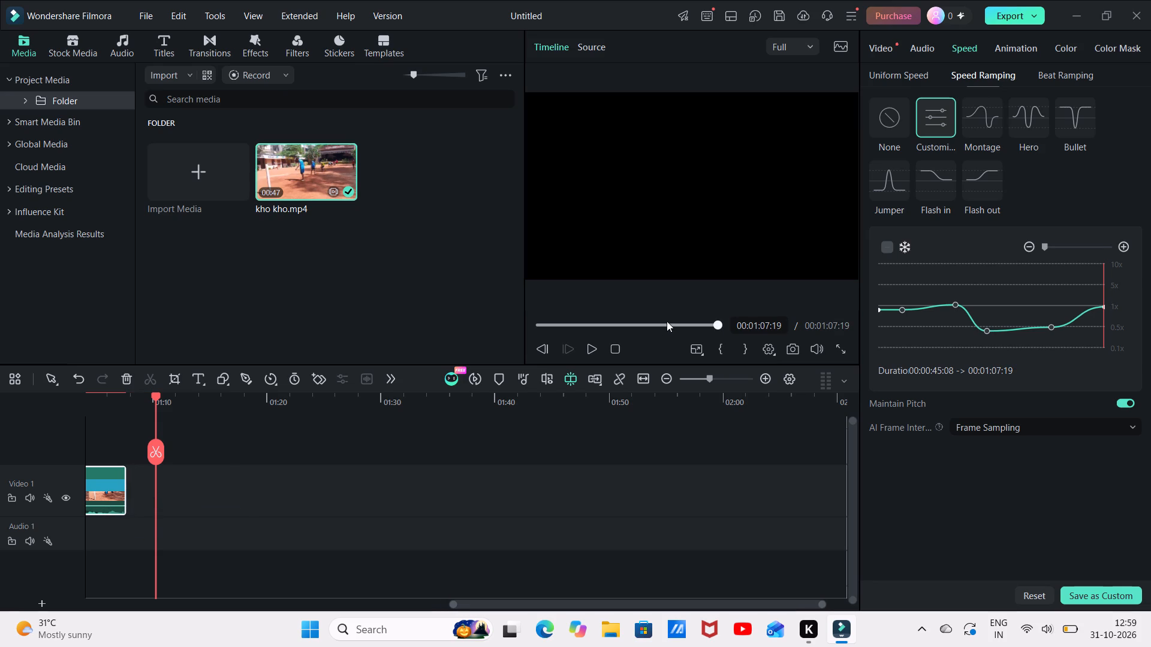
# Play the trimmed kho kho clip from the beginning to review the opening action.
pyautogui.click(589, 352)
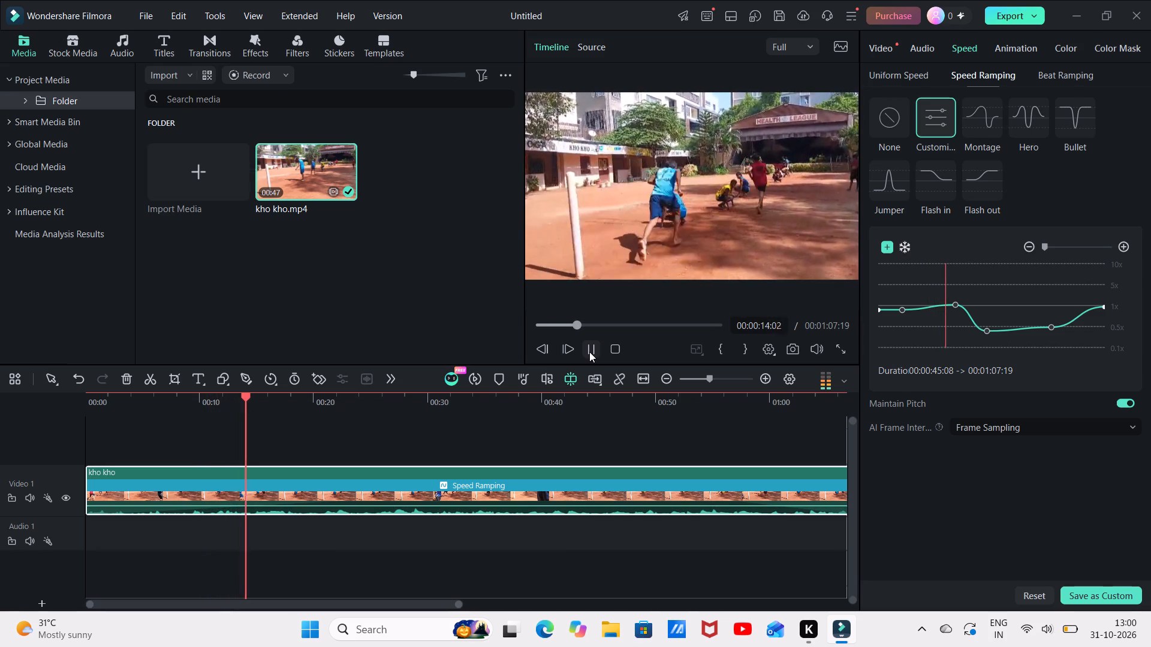
# Move the speed curve's first inner point later, to about 8 seconds into the clip, and lower it to about 0.66X.
pyautogui.click(900, 309)
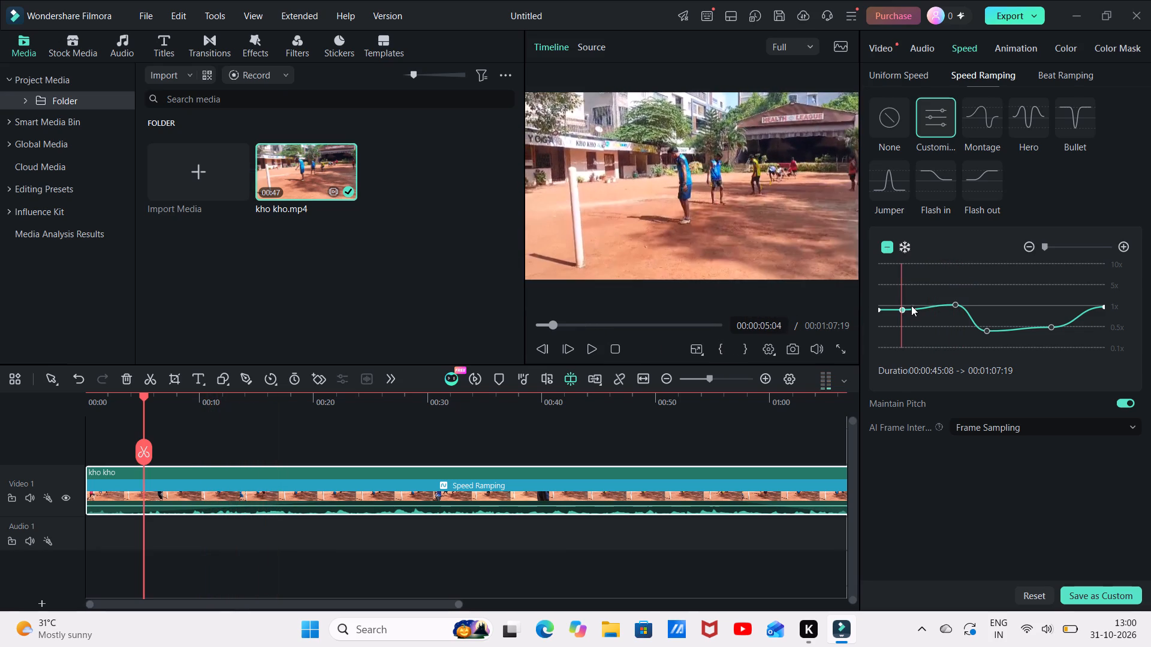
pyautogui.moveTo(900, 310); pyautogui.dragTo(918, 309)
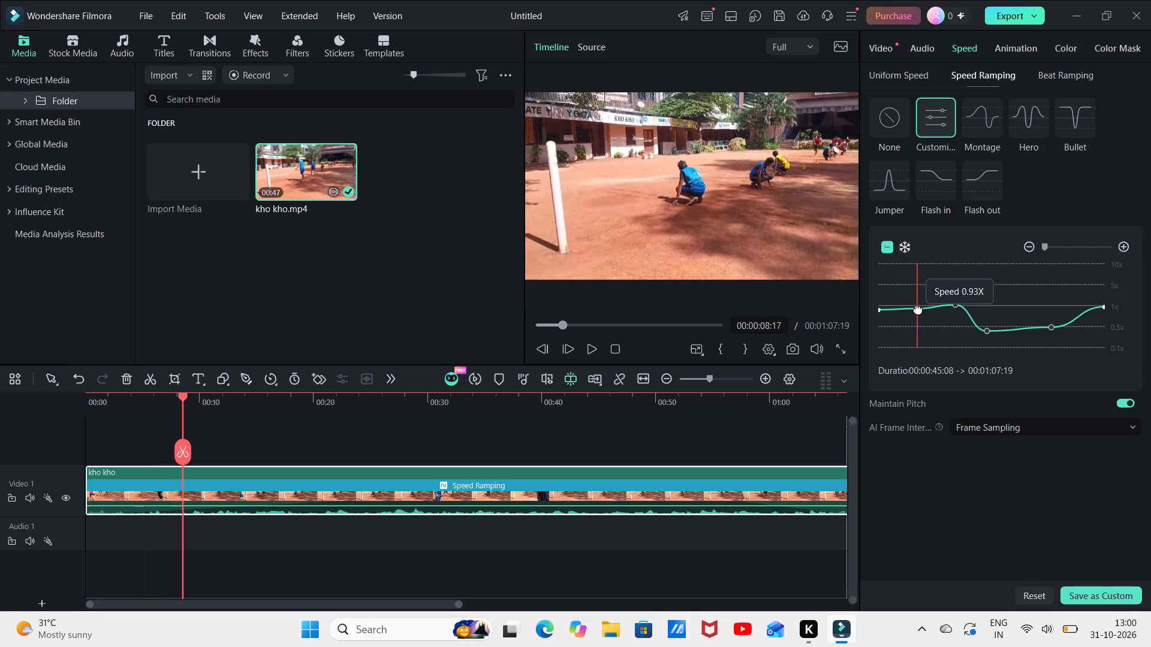
pyautogui.moveTo(918, 309); pyautogui.dragTo(916, 321)
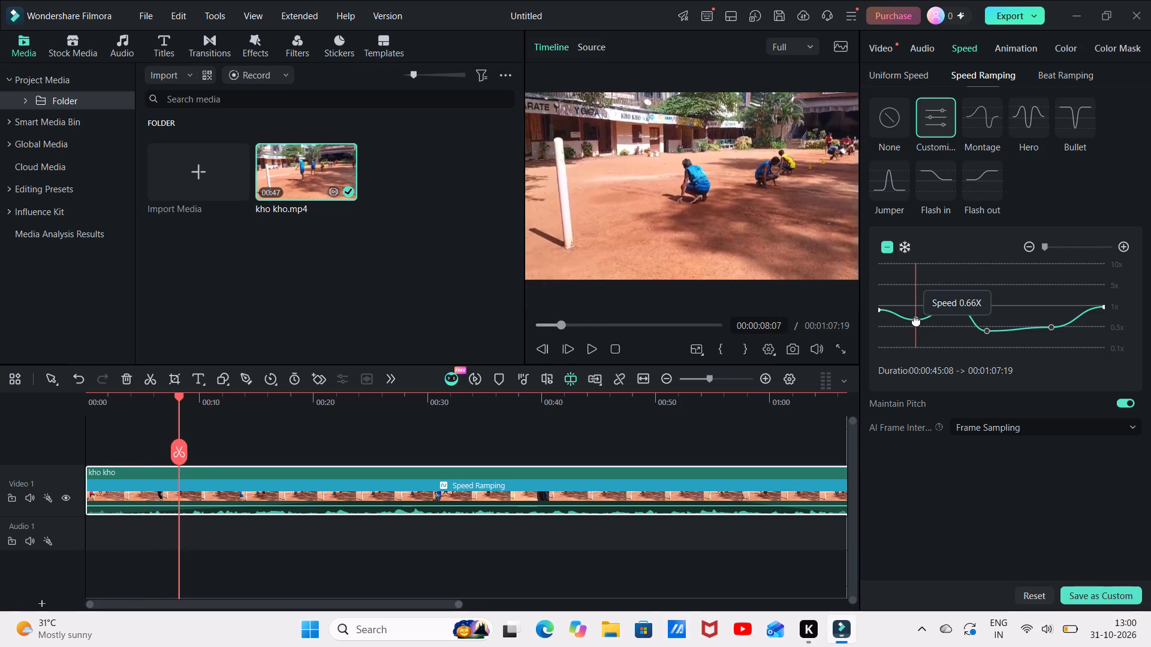
pyautogui.moveTo(916, 321); pyautogui.dragTo(916, 320)
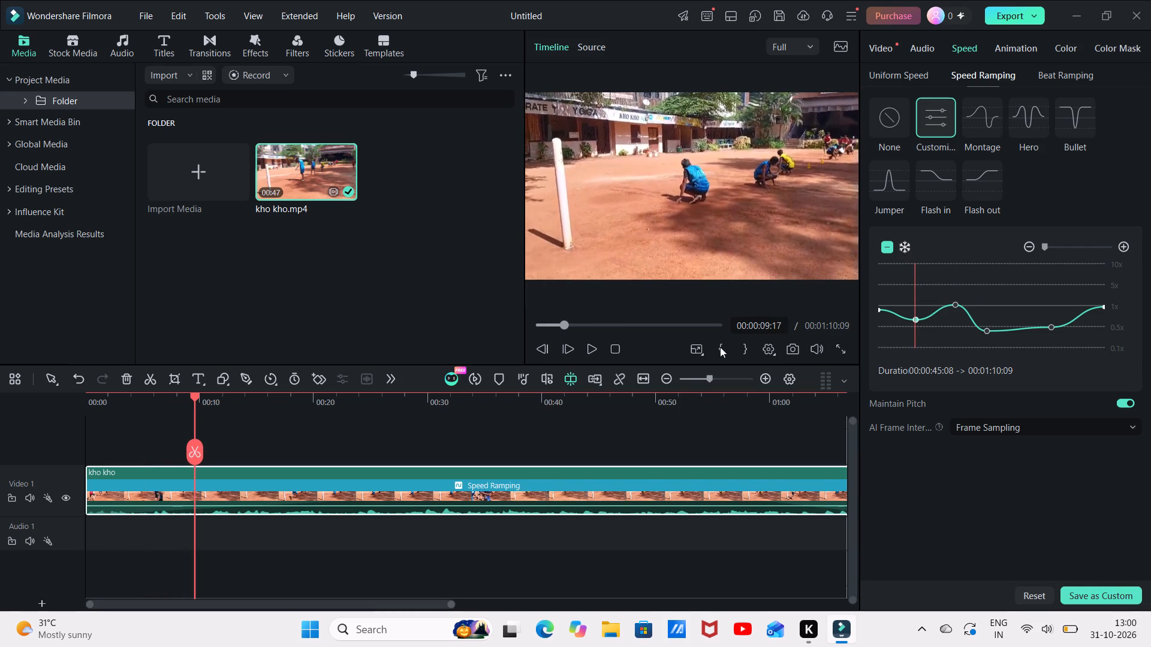
# Play the kho kho clip from 00:00:09:17 to review the adjusted speed ramp.
pyautogui.click(587, 353)
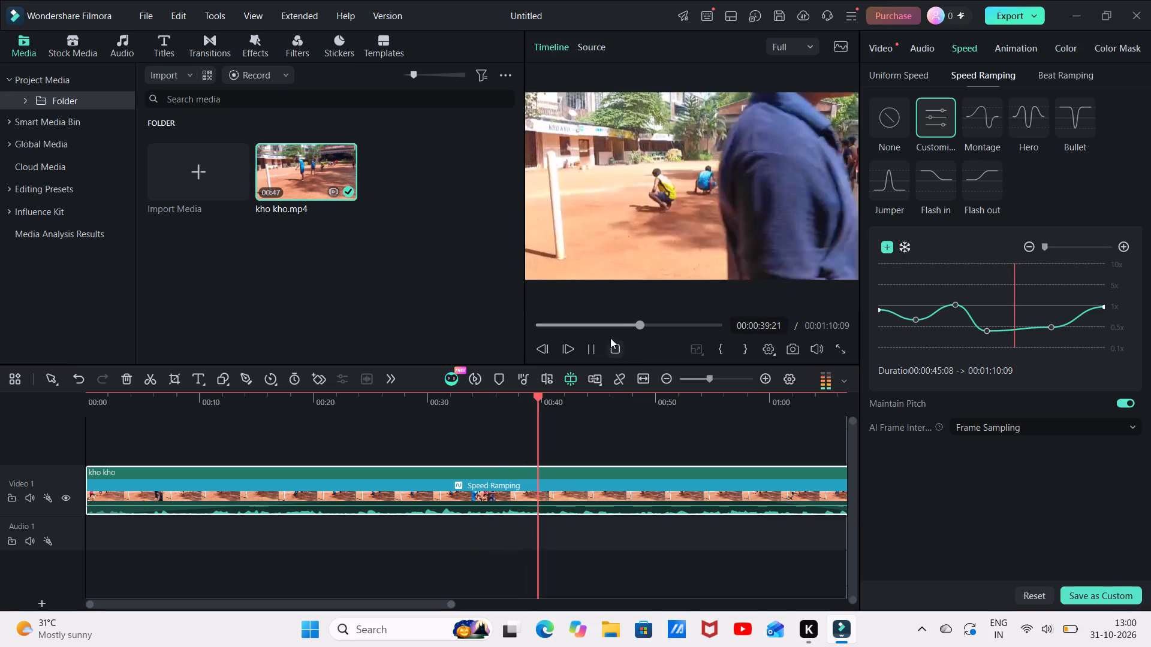
# Trim the end of the kho kho clip on Video 1 back to 00:00:32:25.
pyautogui.click(648, 489)
pyautogui.hscroll(-1, 648, 489)
pyautogui.keyDown('ctrl'); pyautogui.scroll(-1, 648, 489); pyautogui.keyUp('ctrl')
pyautogui.keyDown('ctrl'); pyautogui.hscroll(-1, 648, 489); pyautogui.keyUp('ctrl')
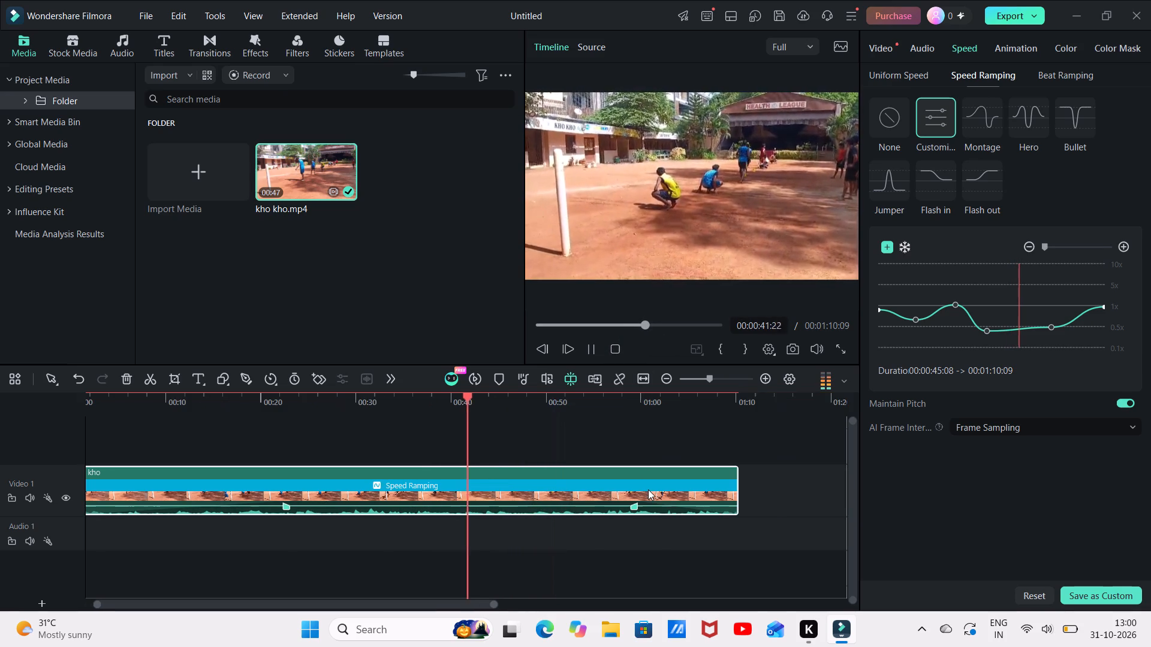
pyautogui.keyDown('ctrl'); pyautogui.hscroll(-1, 648, 489); pyautogui.keyUp('ctrl')
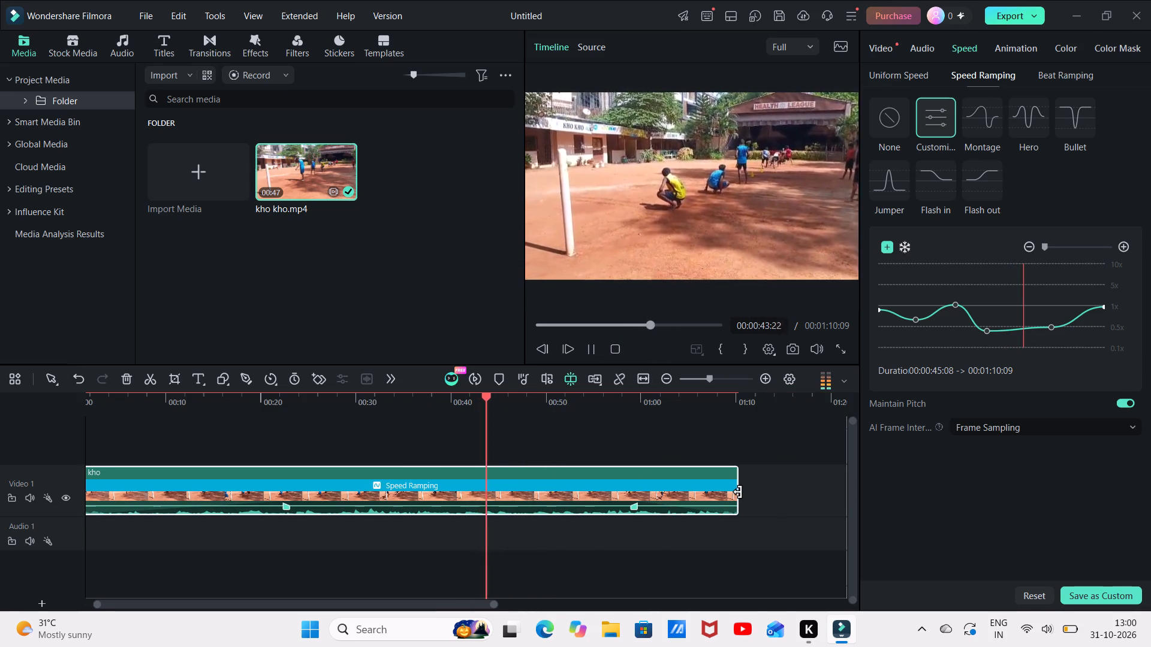
pyautogui.moveTo(738, 492); pyautogui.dragTo(382, 512)
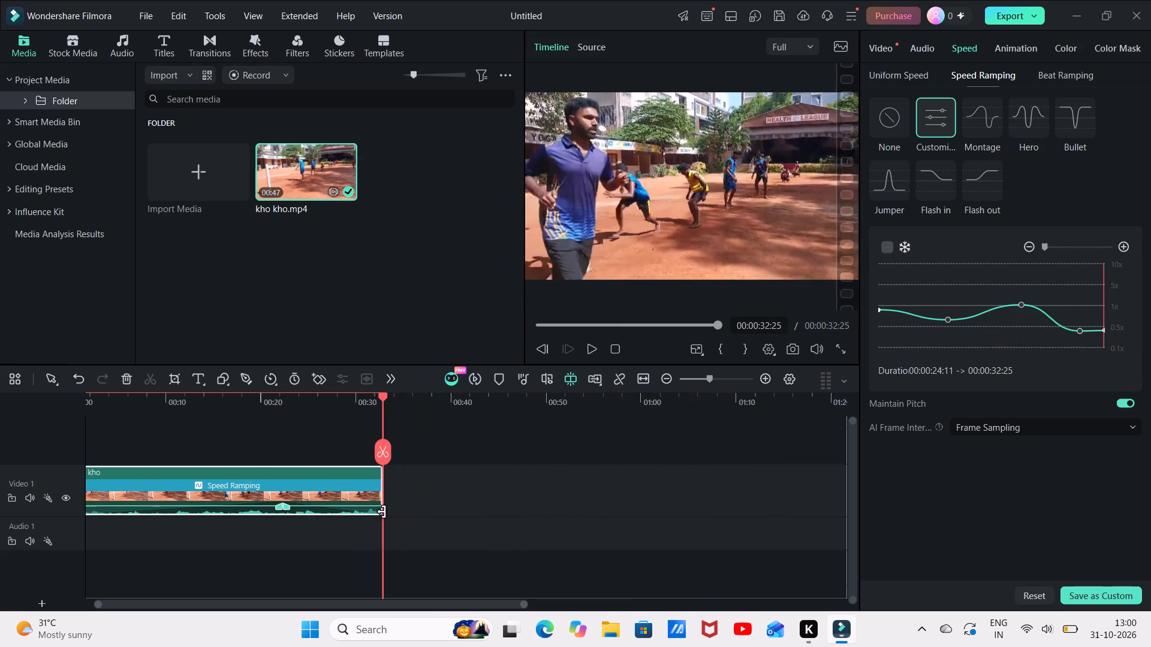
# Play the shortened kho kho clip from the beginning to review the speed ramp.
pyautogui.click(582, 350)
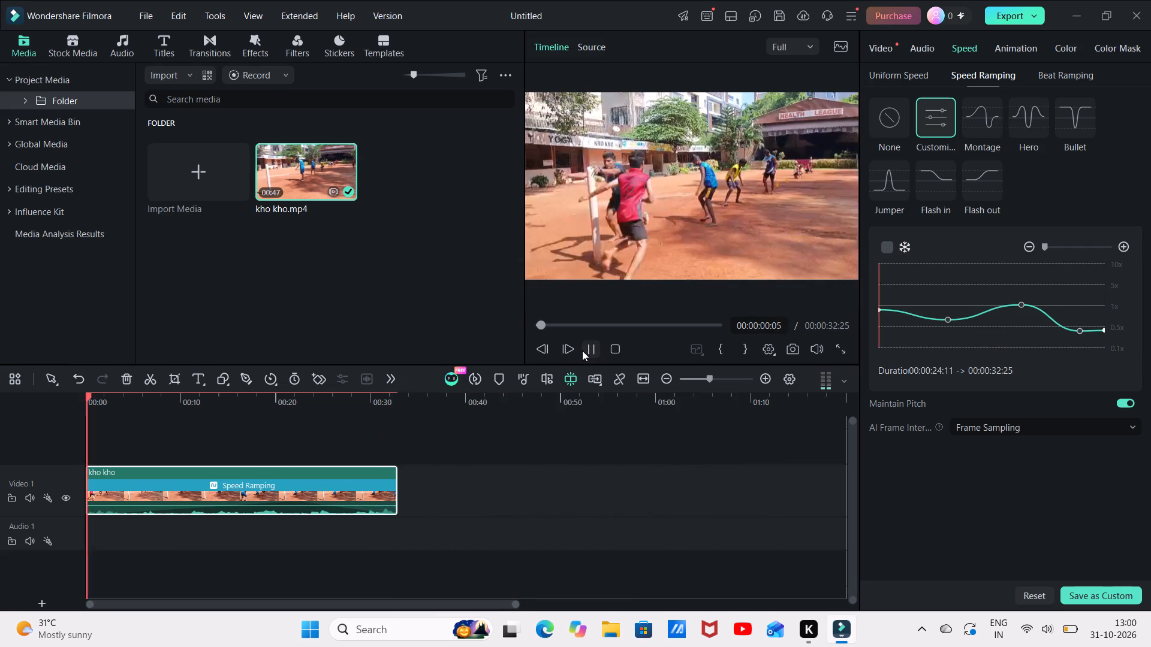
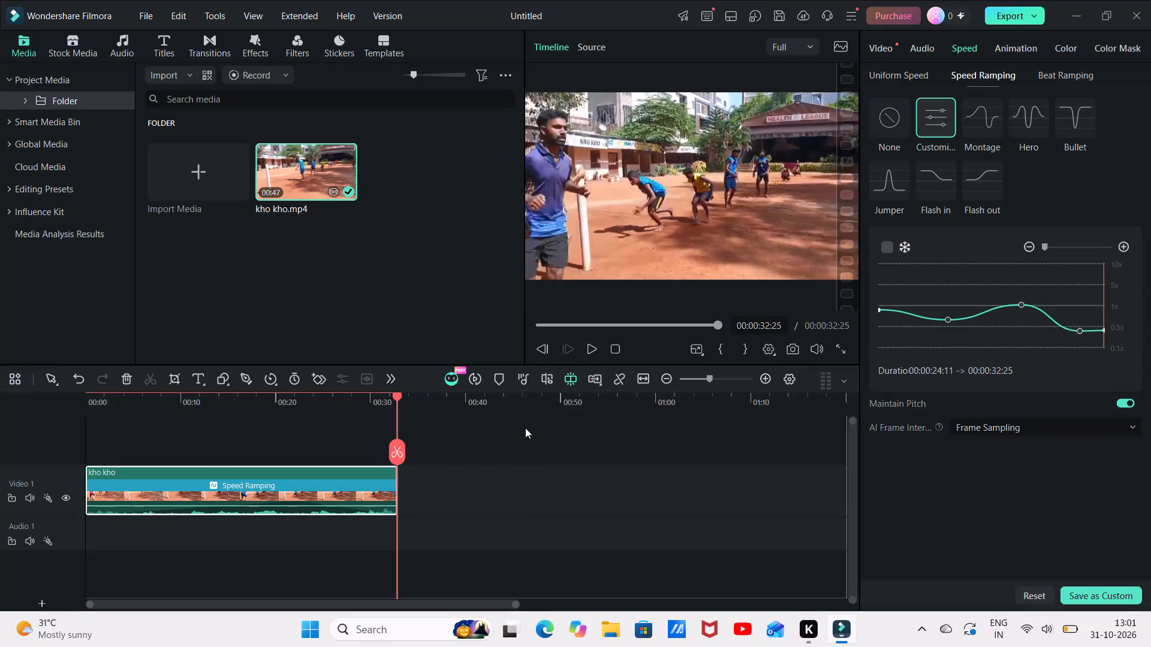
# Trim the end of the kho kho clip on Video 1 back to 00:00:32:06.
pyautogui.click(396, 488)
pyautogui.click(396, 488)
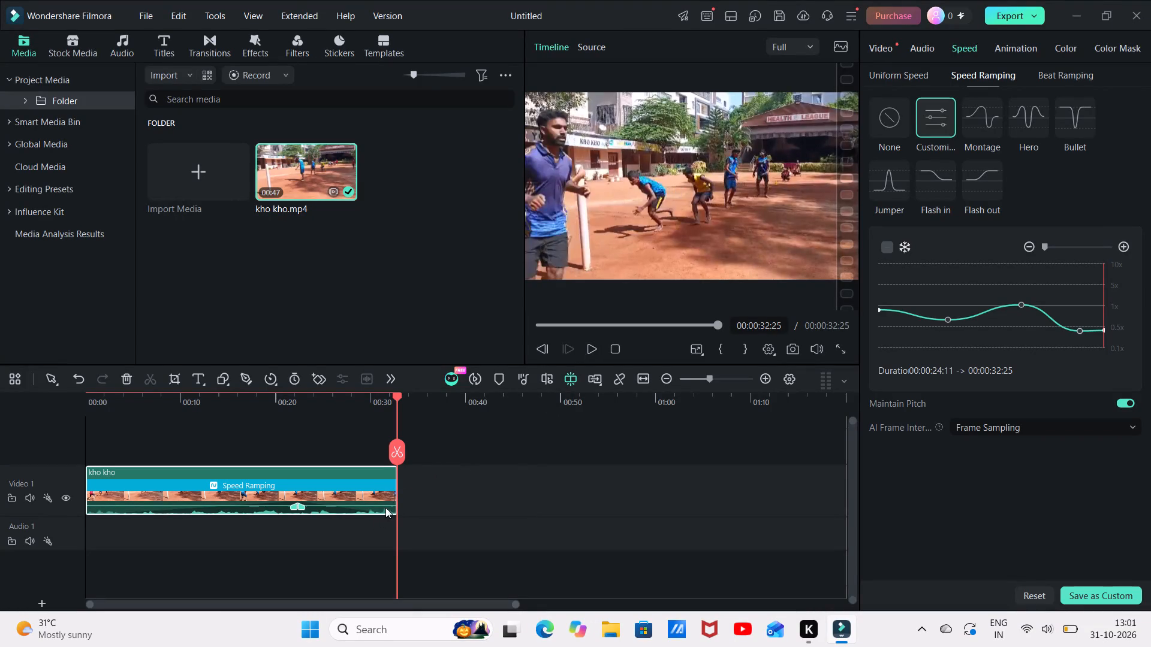
pyautogui.moveTo(395, 488); pyautogui.dragTo(391, 488)
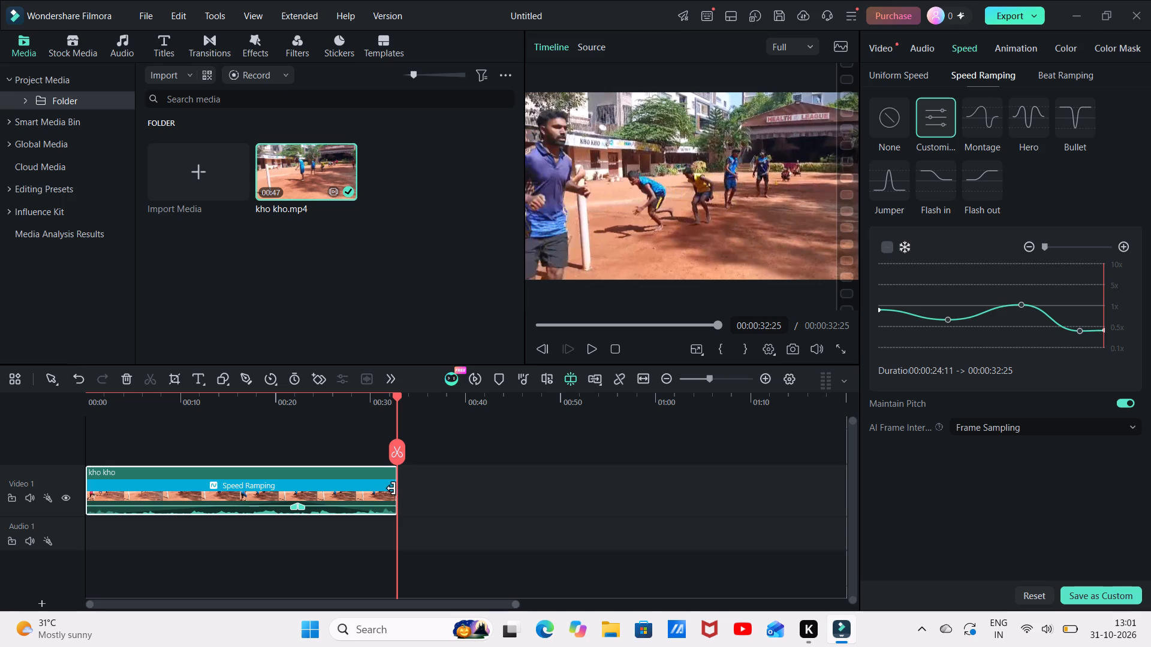
pyautogui.moveTo(391, 488); pyautogui.dragTo(388, 490)
pyautogui.click(395, 490)
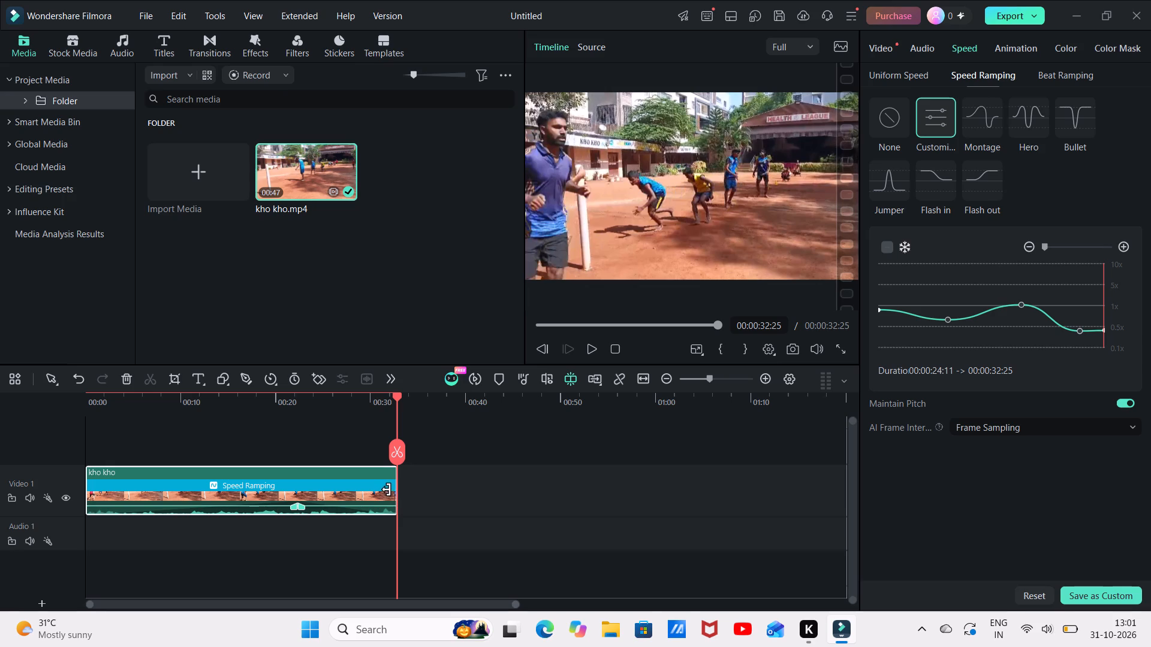
pyautogui.click(393, 485)
pyautogui.moveTo(397, 484); pyautogui.dragTo(390, 484)
pyautogui.moveTo(390, 484); pyautogui.dragTo(438, 474)
pyautogui.click(438, 474)
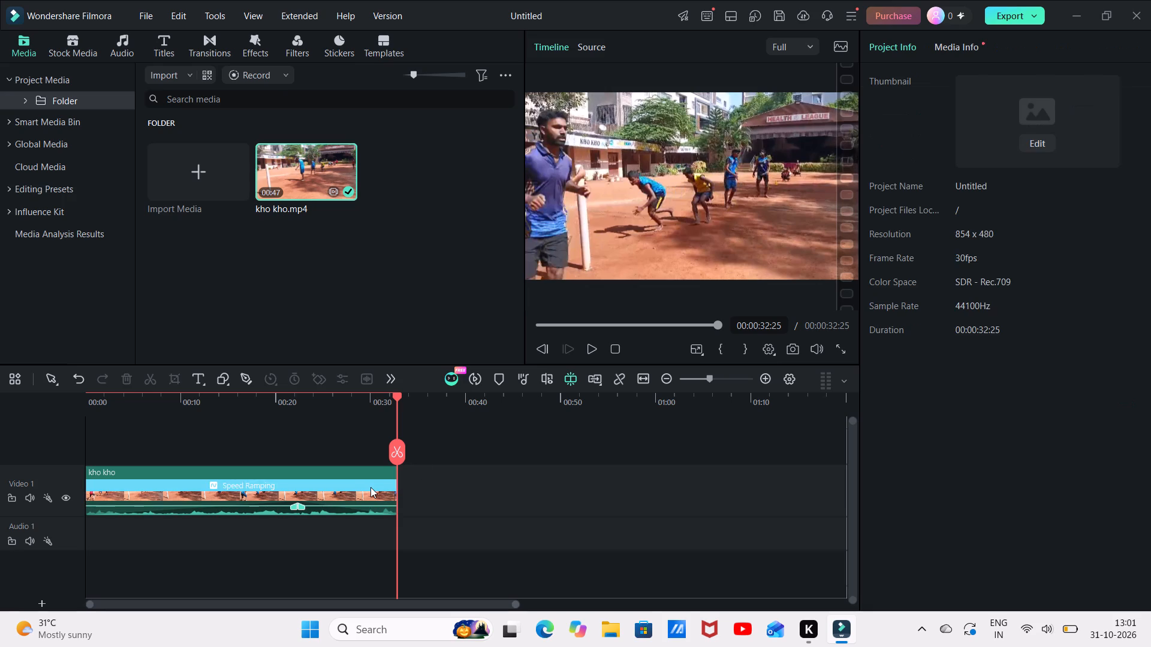
pyautogui.click(370, 487)
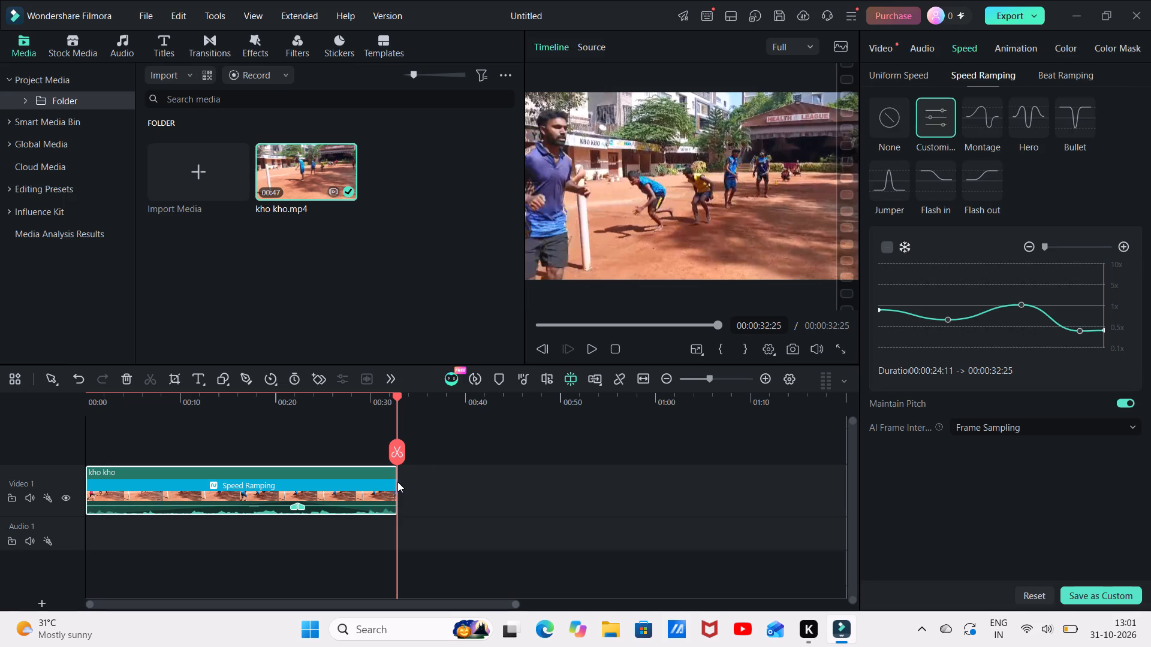
pyautogui.moveTo(393, 503); pyautogui.dragTo(373, 499)
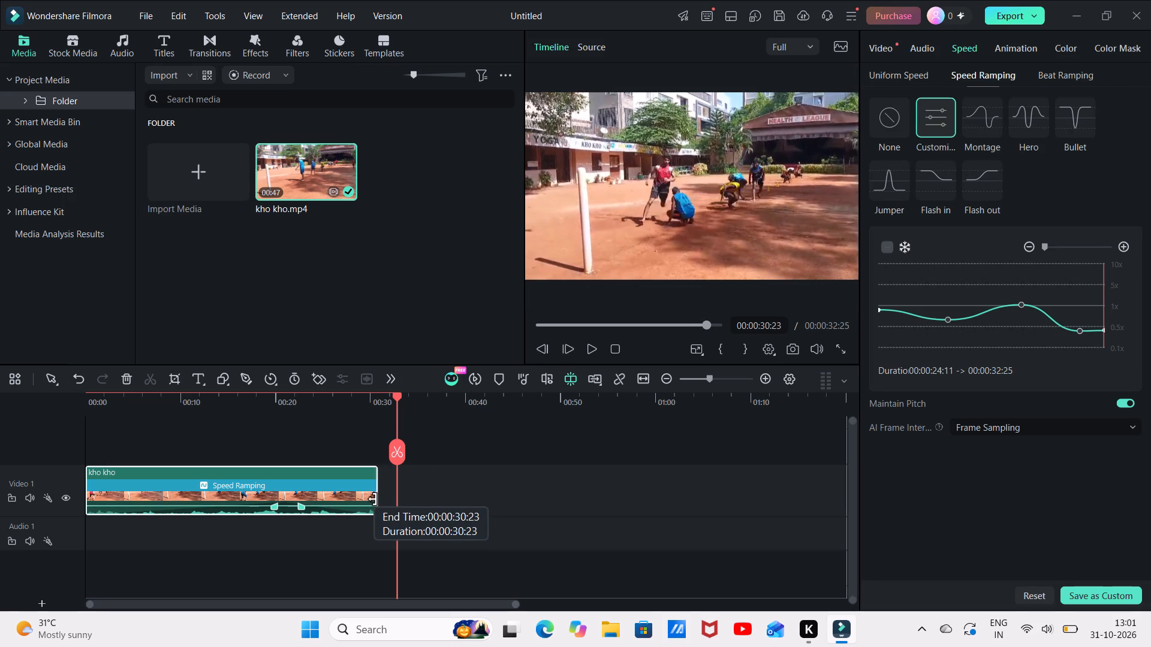
pyautogui.moveTo(373, 499); pyautogui.dragTo(387, 501)
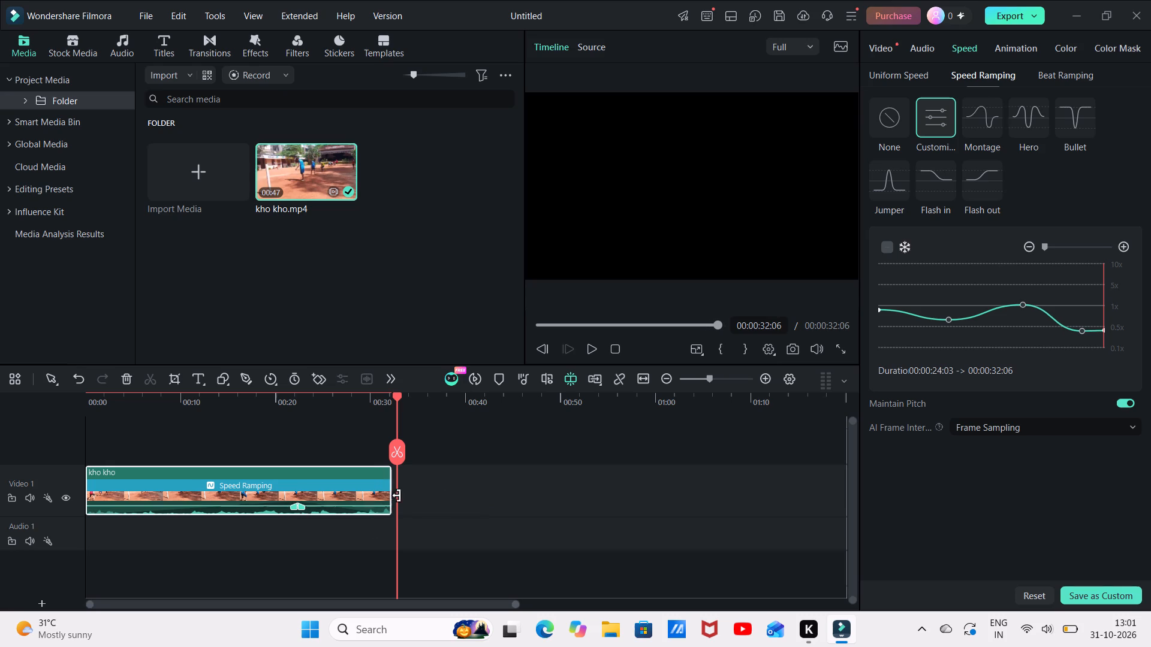
# Play the trimmed kho kho clip through several times to review the speed ramp and the new ending.
pyautogui.moveTo(580, 340); pyautogui.dragTo(588, 344)
pyautogui.click(588, 344)
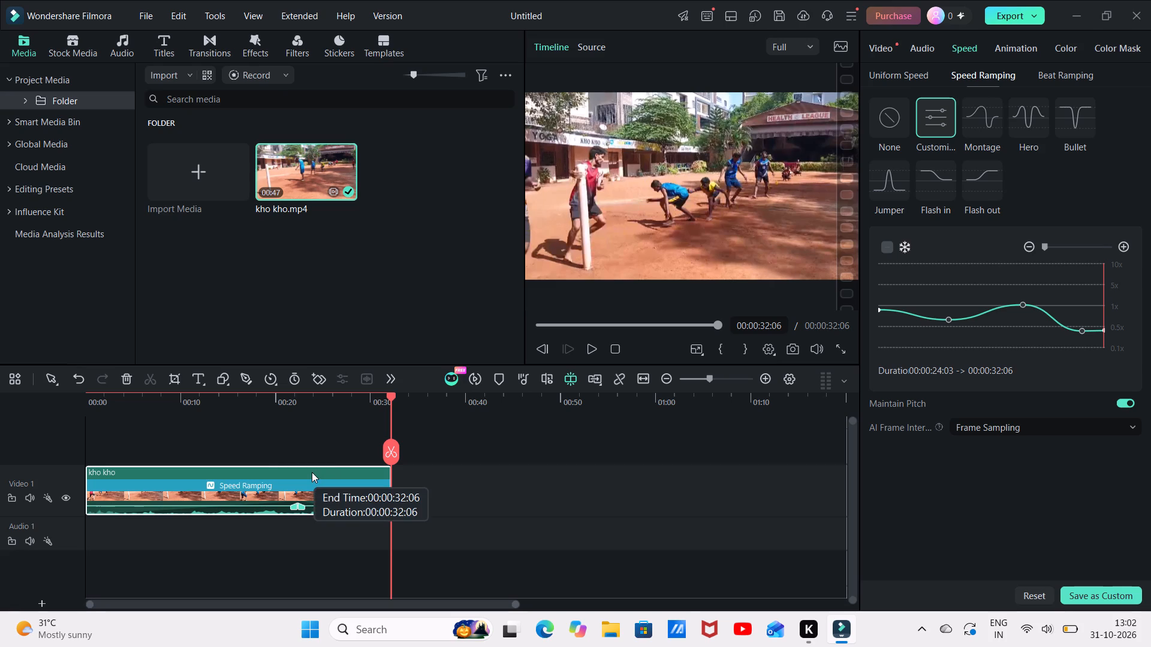
pyautogui.click(595, 352)
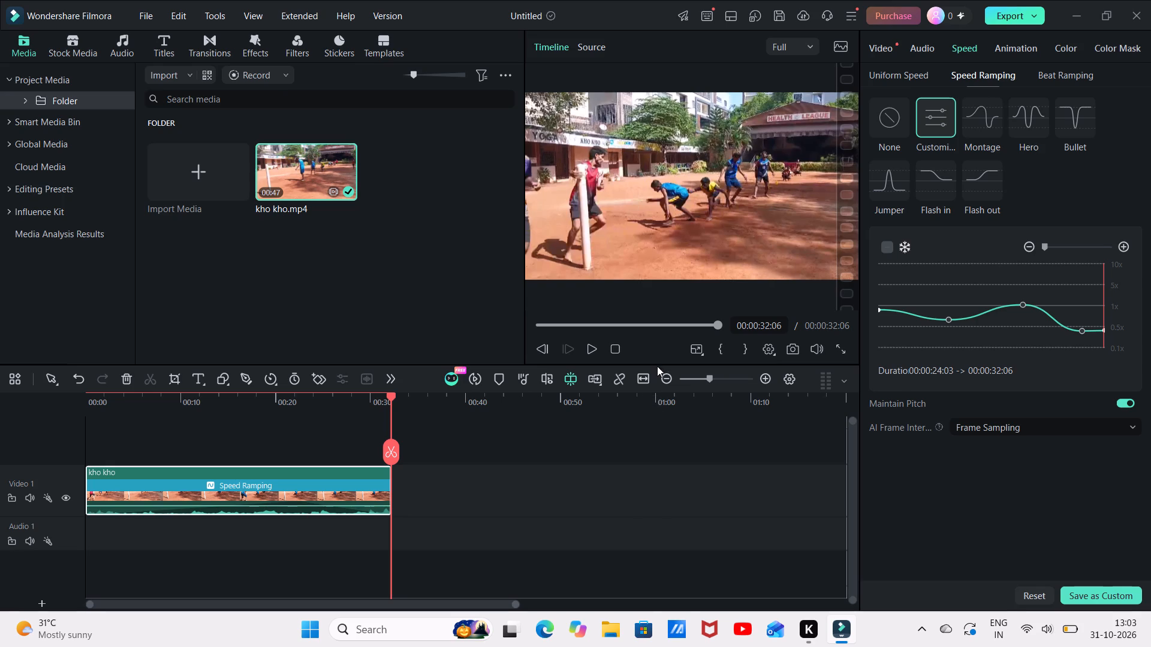
pyautogui.click(601, 353)
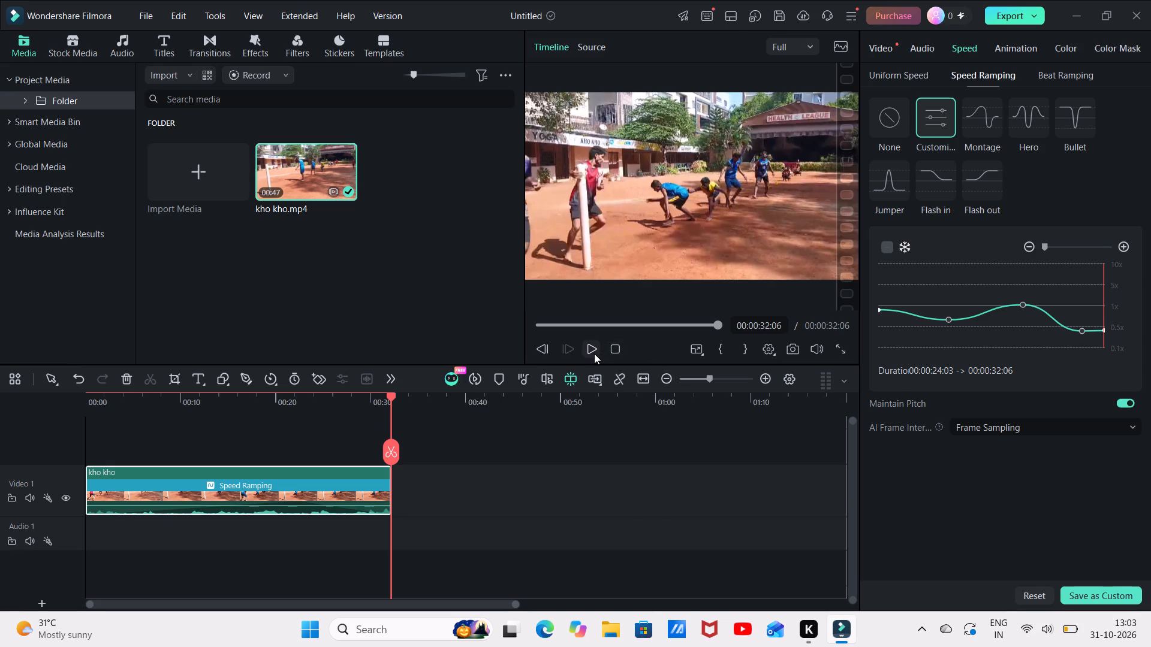
pyautogui.click(590, 352)
pyautogui.click(591, 352)
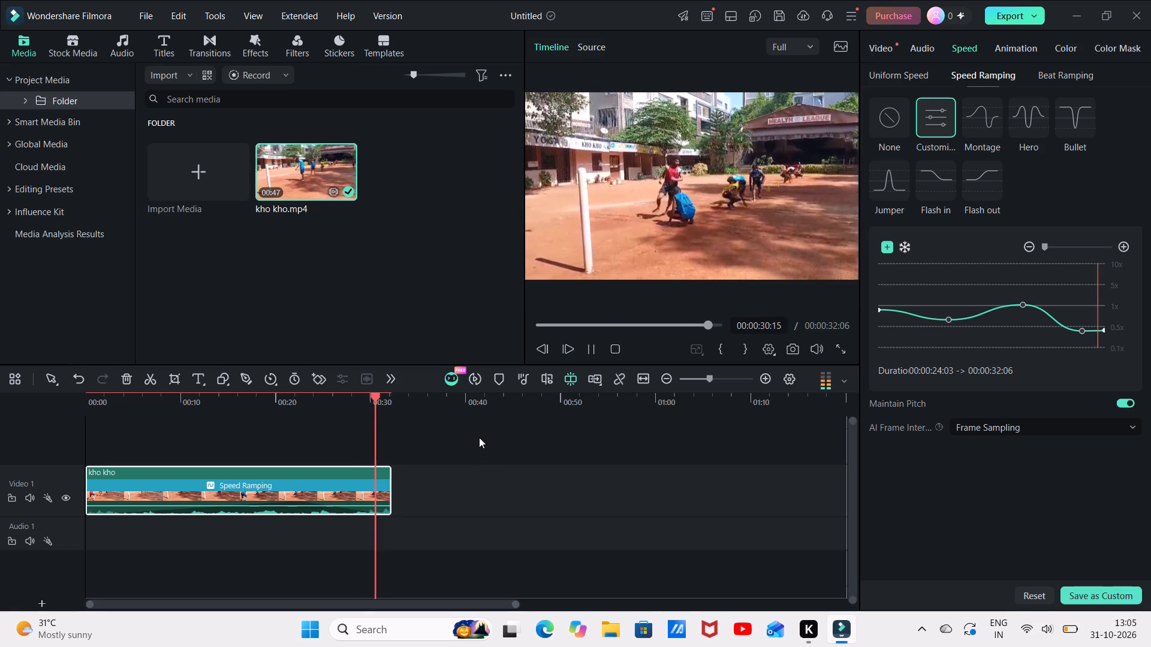
# Show the effects library and return the playhead to the start of the kho kho clip at 00:00:00:00.
pyautogui.click(248, 50)
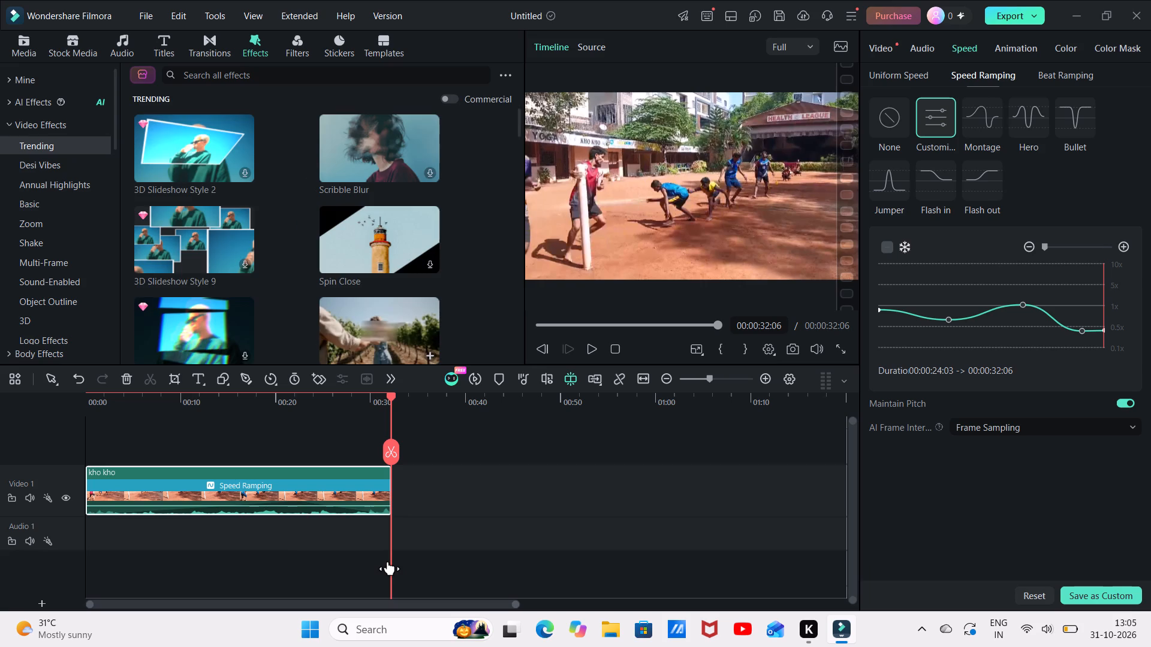
pyautogui.moveTo(388, 561); pyautogui.dragTo(100, 467)
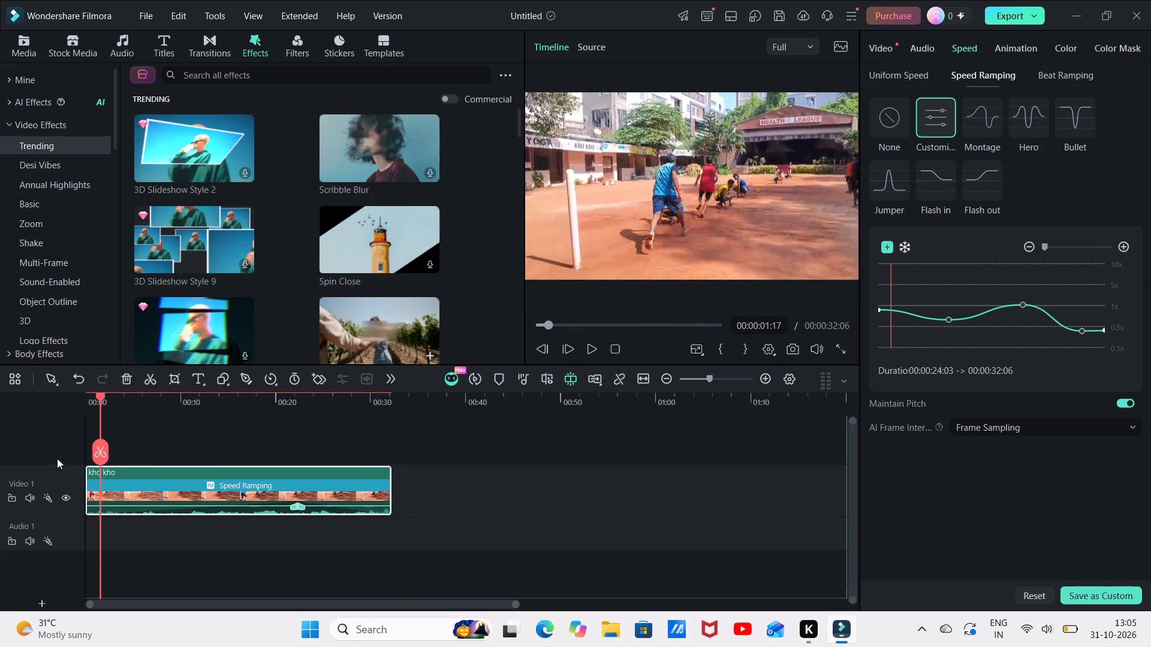
pyautogui.moveTo(101, 415); pyautogui.dragTo(98, 419)
pyautogui.moveTo(98, 419); pyautogui.dragTo(71, 410)
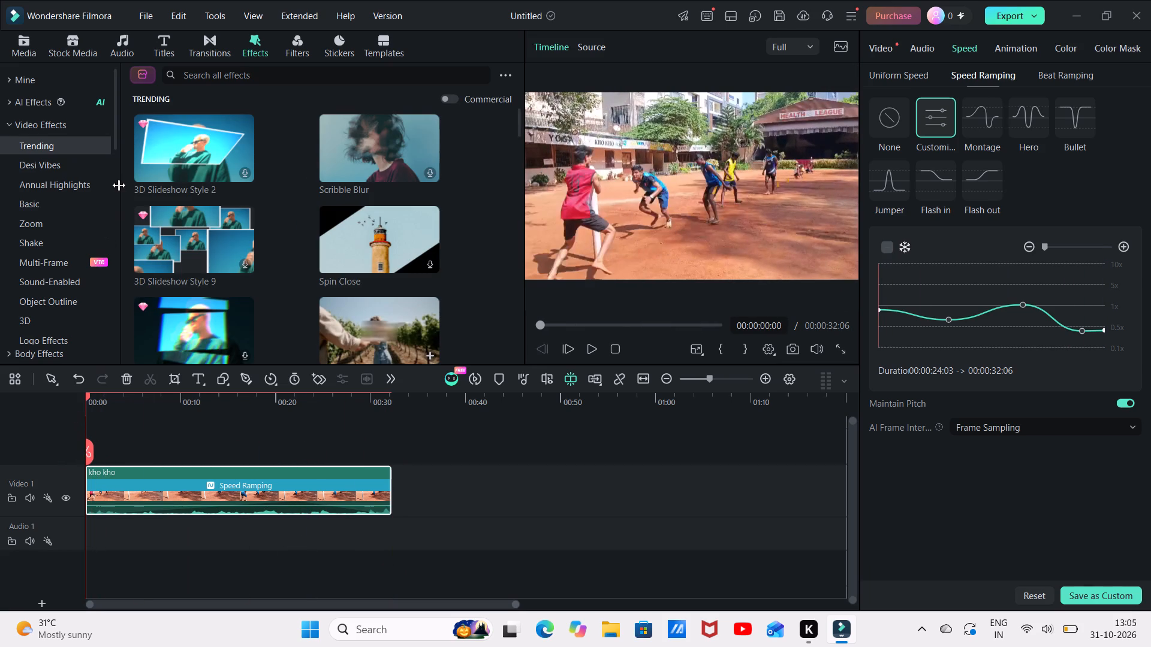
# Search the effects library for "blackend white effects".
pyautogui.click(228, 72)
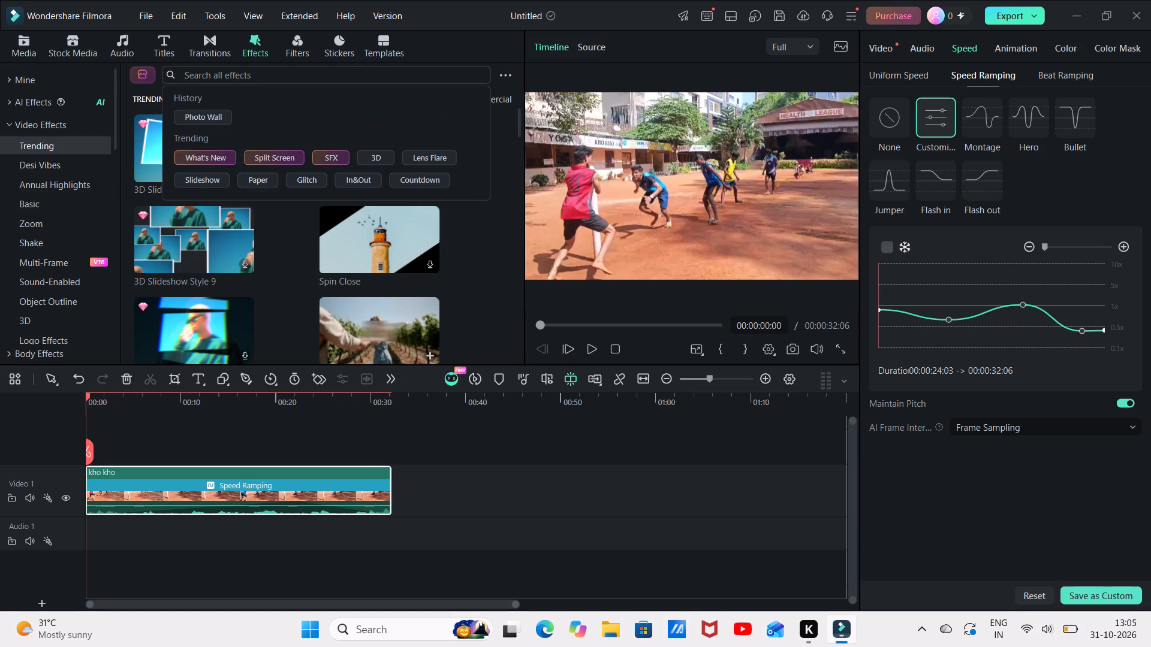
pyautogui.write('blax')
pyautogui.press('BackSpace')
pyautogui.write('ck')
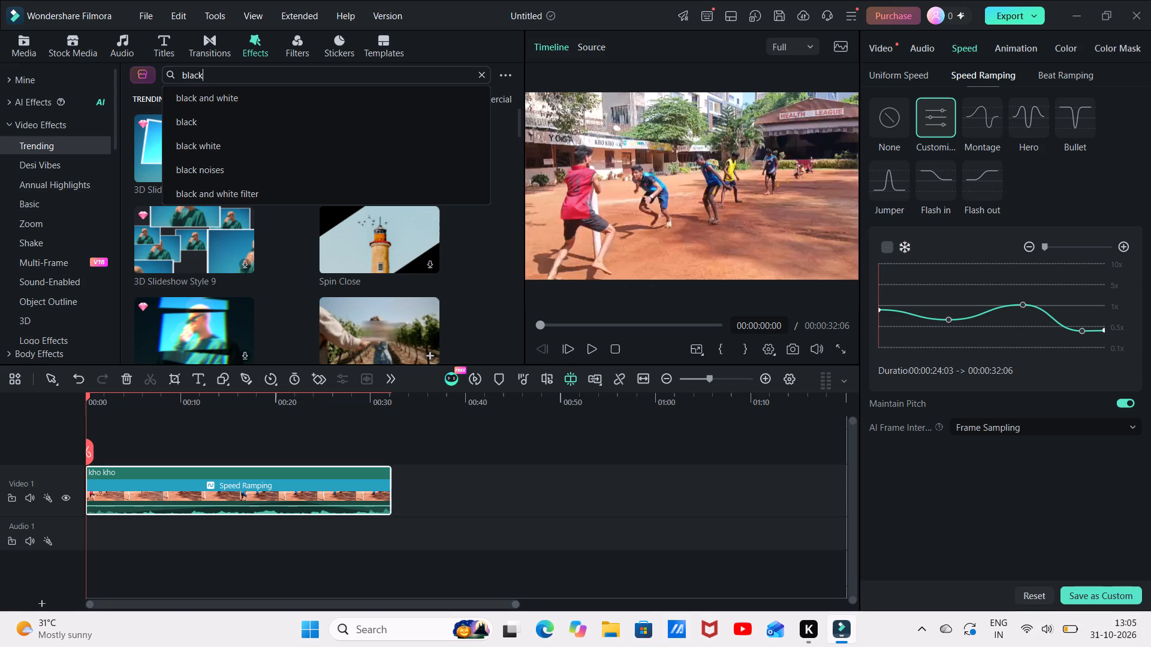
pyautogui.press('space')
pyautogui.press('BackSpace')
pyautogui.write('end')
pyautogui.press('space')
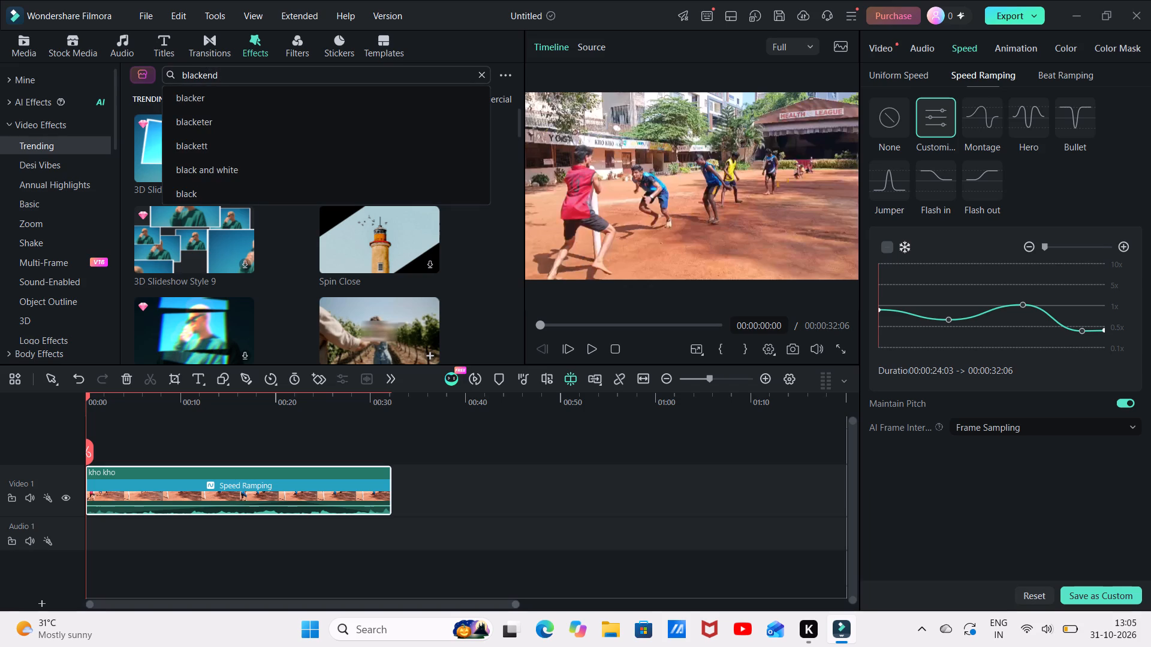
pyautogui.write('white')
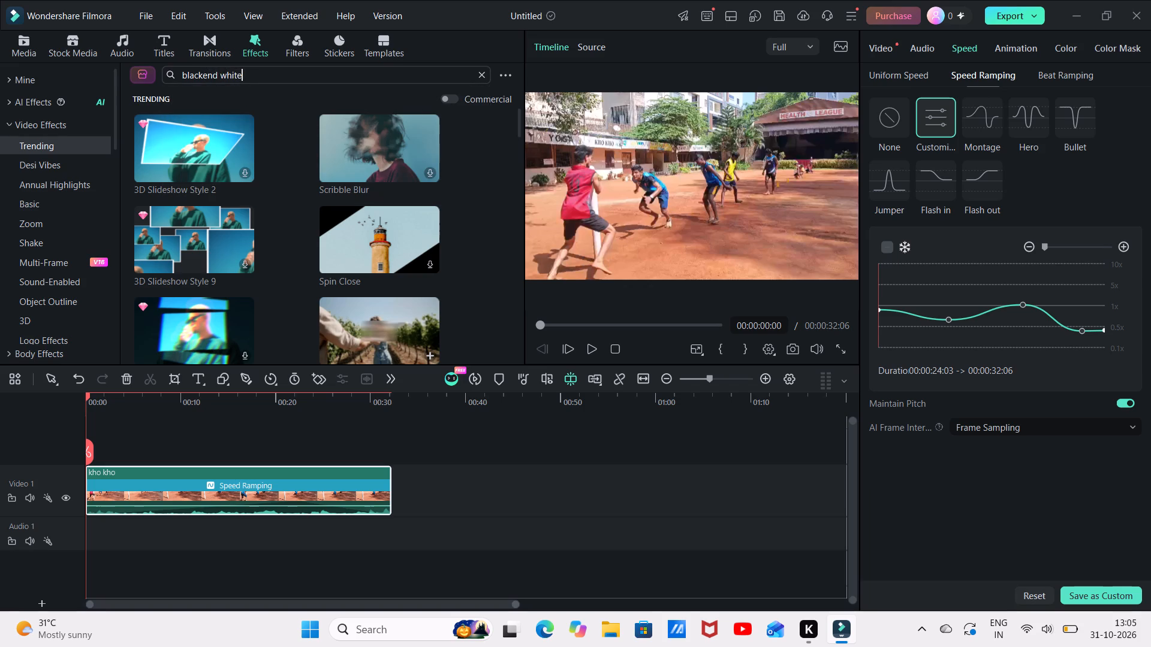
pyautogui.press('space')
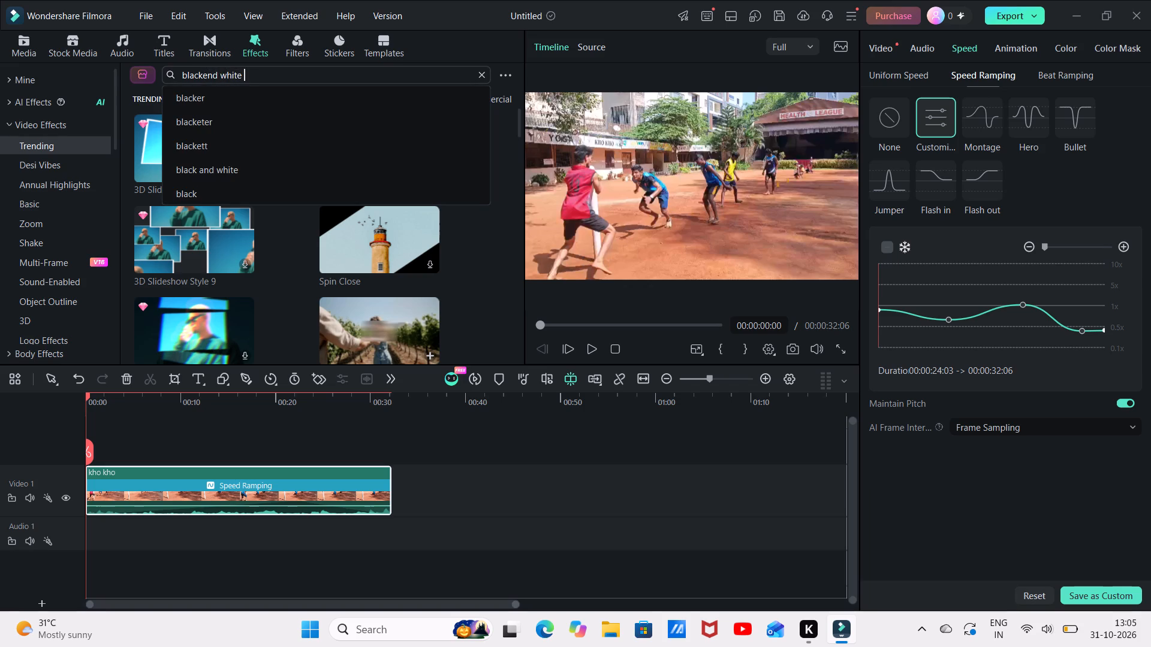
pyautogui.write('effect')
pyautogui.press('s')
pyautogui.press('Return')
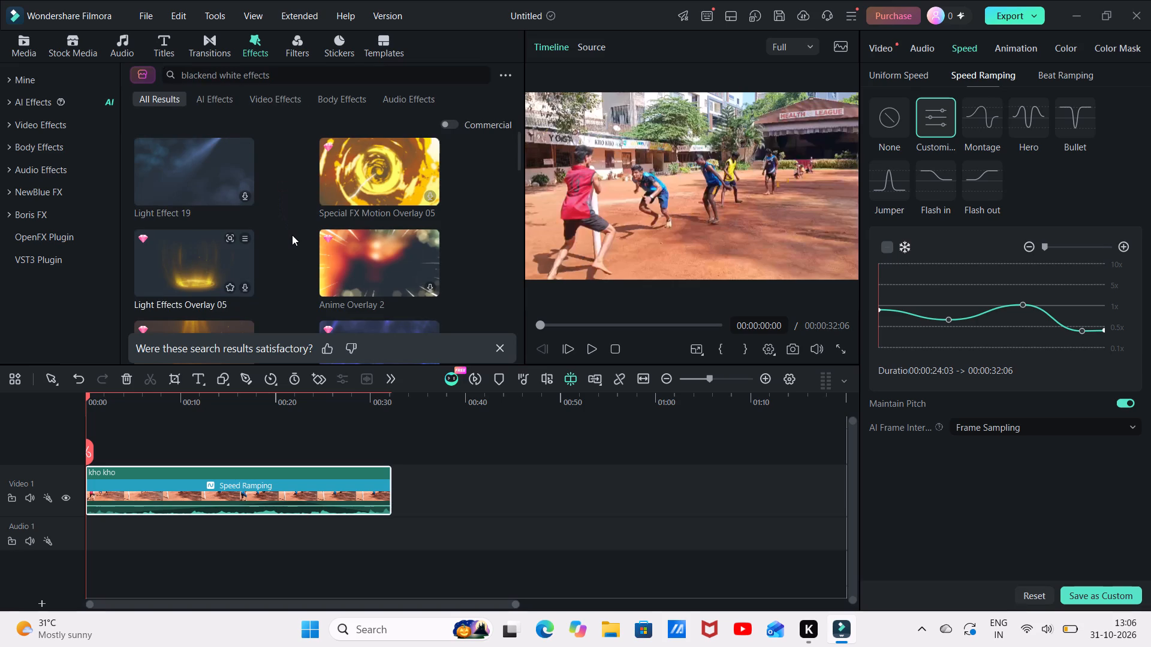
# Browse the effect search results for a black-and-white look that suits the kho kho clip.
pyautogui.scroll(-1, 289, 214)
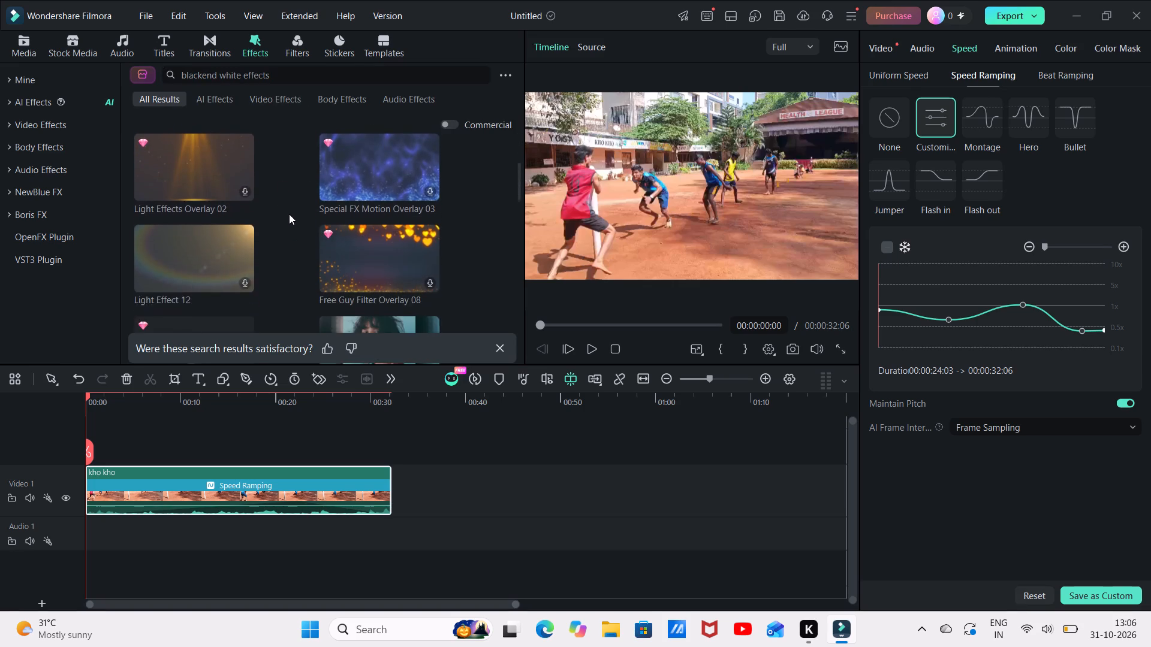
pyautogui.scroll(-2, 289, 214)
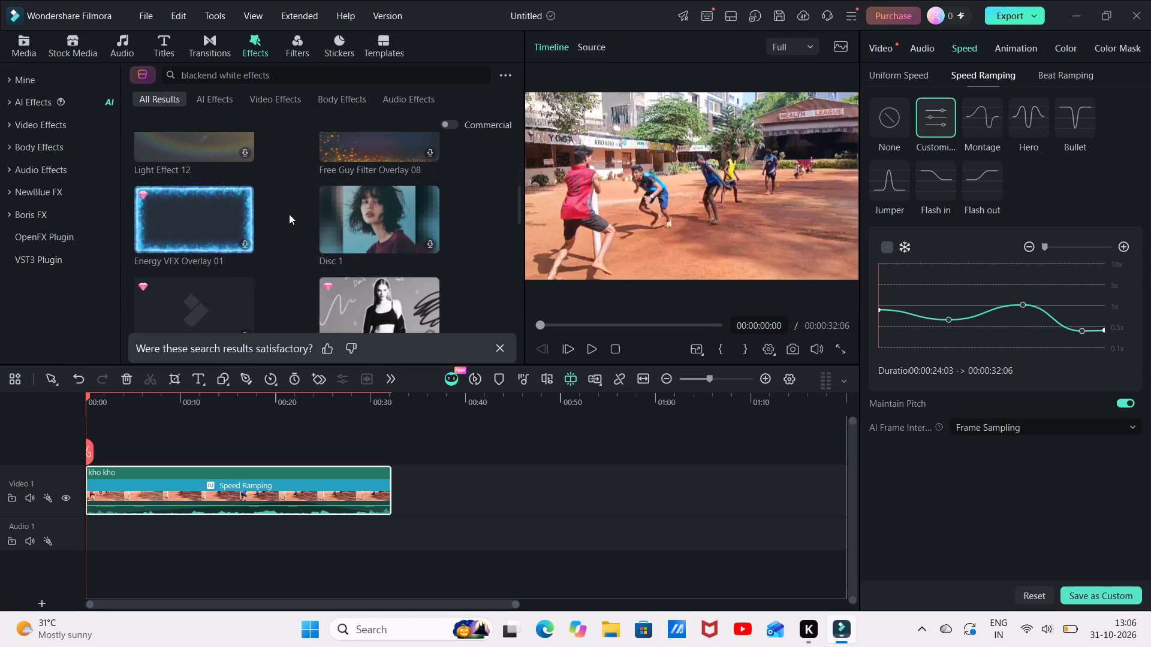
pyautogui.scroll(-2, 289, 214)
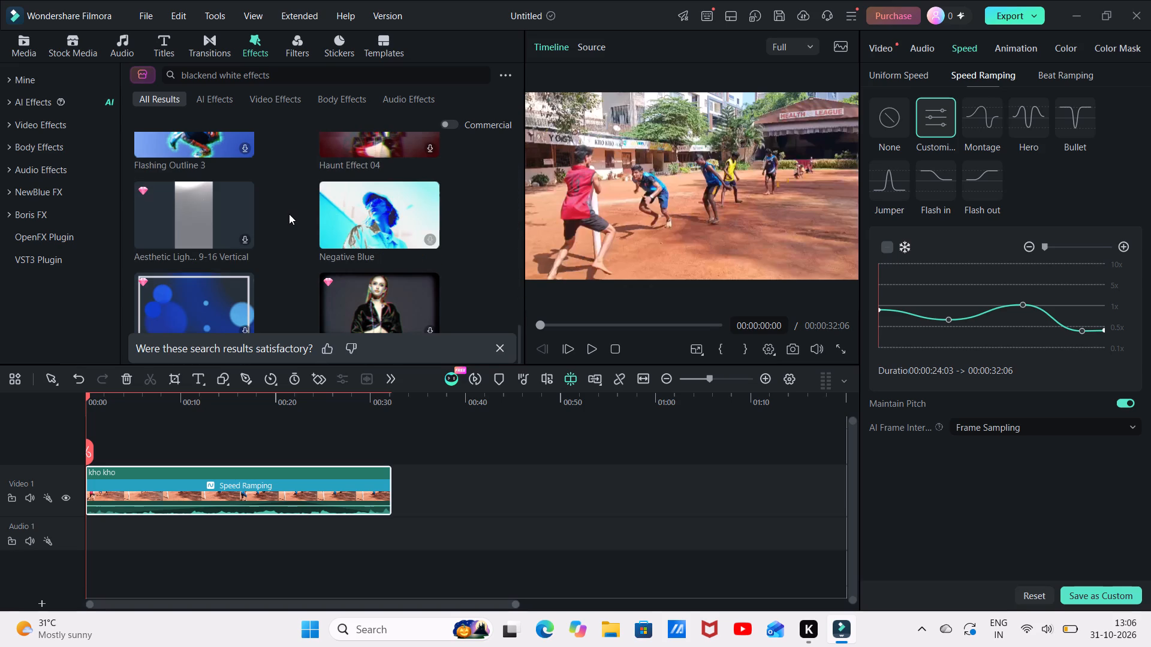
pyautogui.scroll(-3, 289, 214)
pyautogui.scroll(1, 289, 214)
pyautogui.scroll(-1, 289, 214)
# Search the effects library for "total black", using the suggested search term.
pyautogui.click(179, 74)
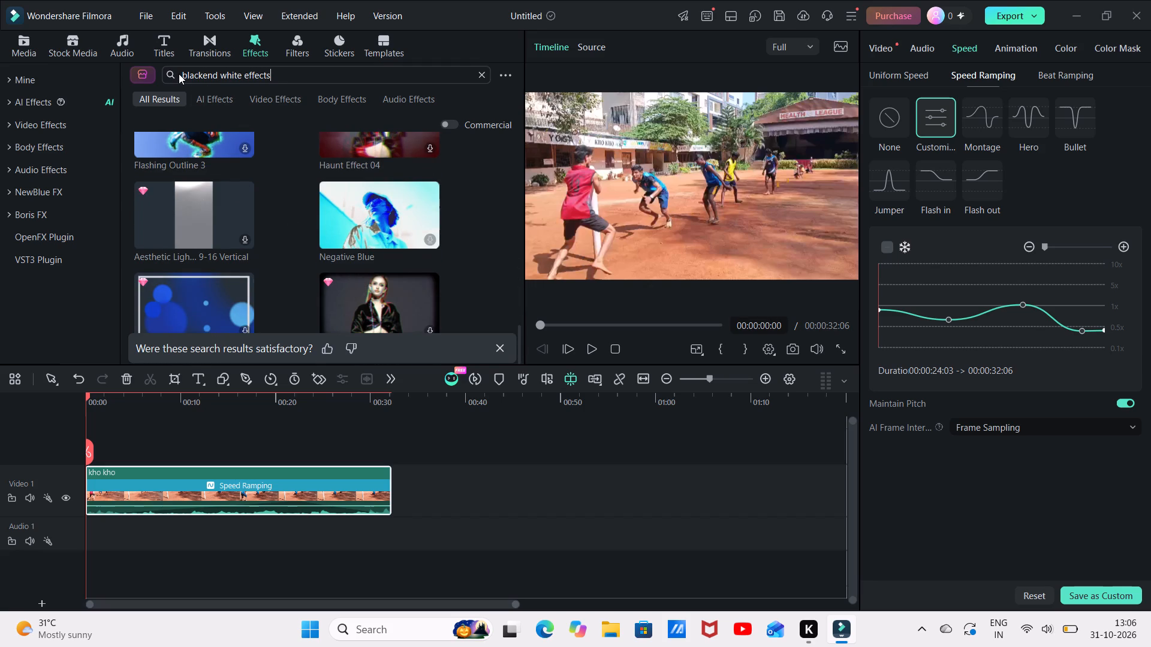
pyautogui.moveTo(266, 73); pyautogui.dragTo(234, 78)
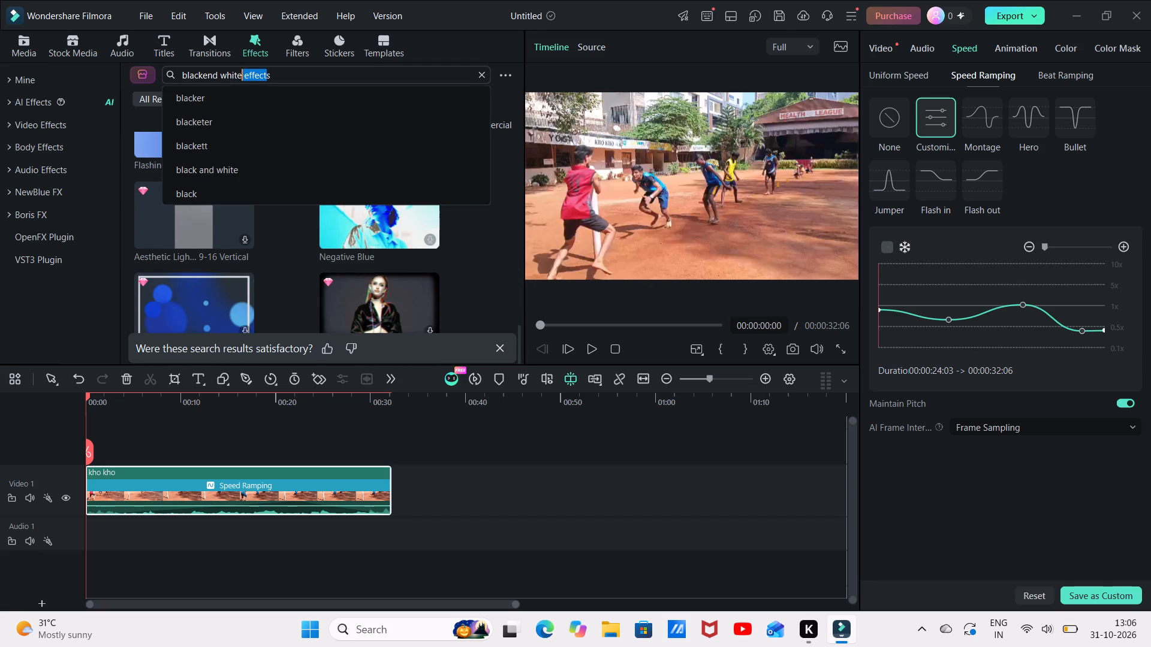
pyautogui.moveTo(234, 78); pyautogui.dragTo(163, 78)
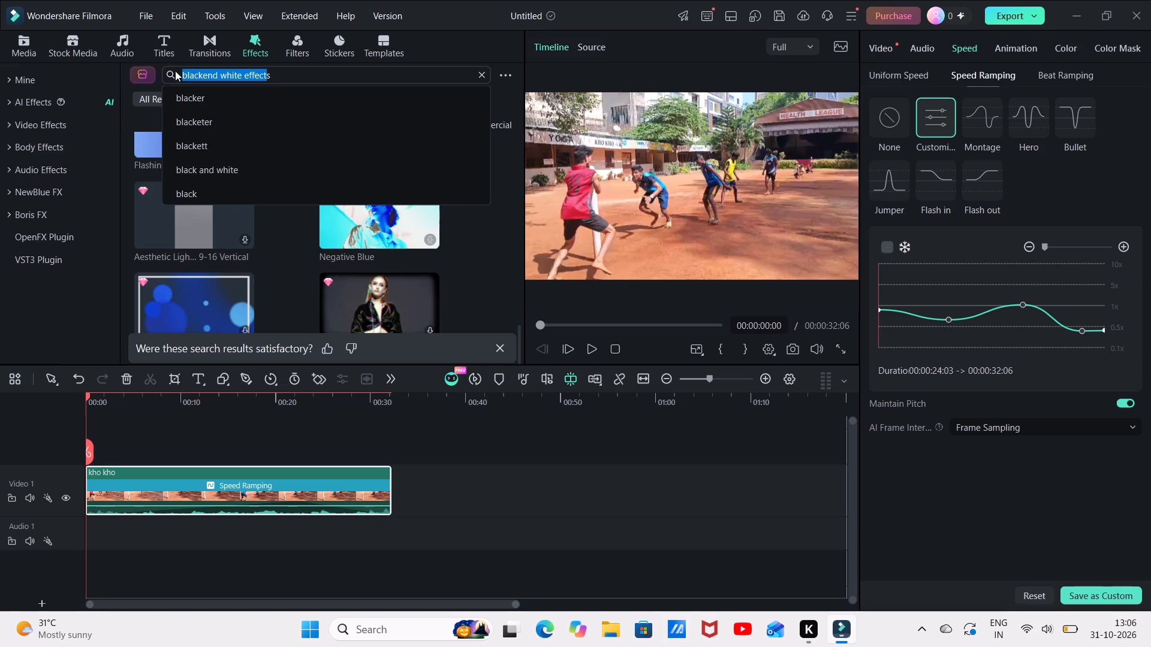
pyautogui.click(181, 71)
pyautogui.press('space')
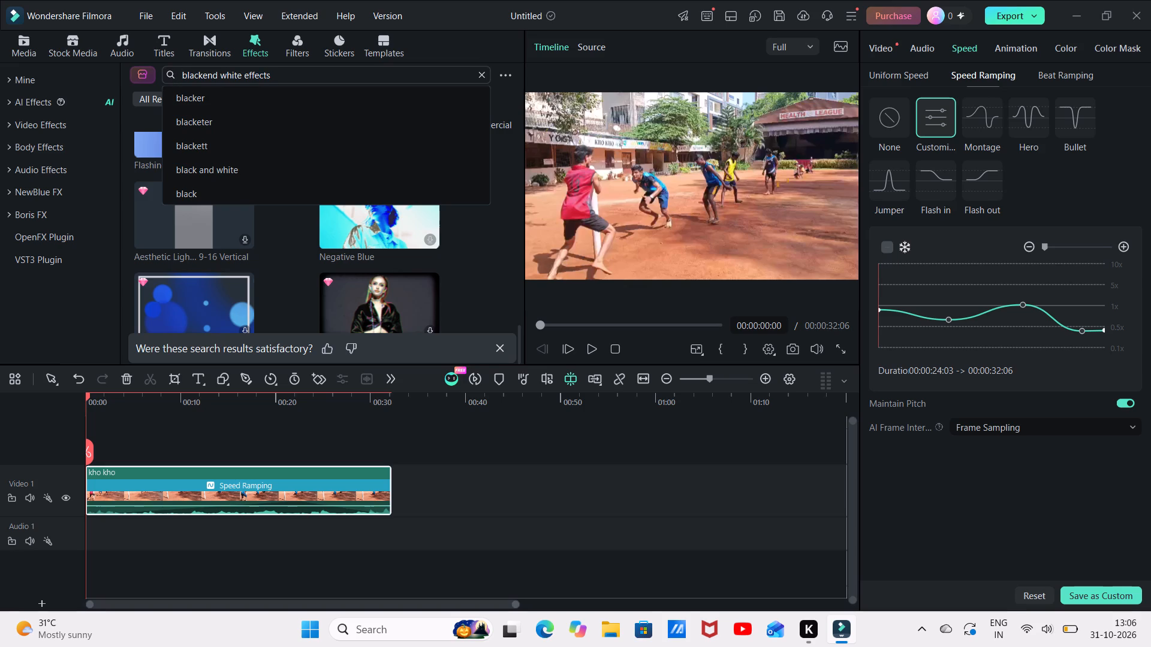
pyautogui.write('totally')
pyautogui.press('space')
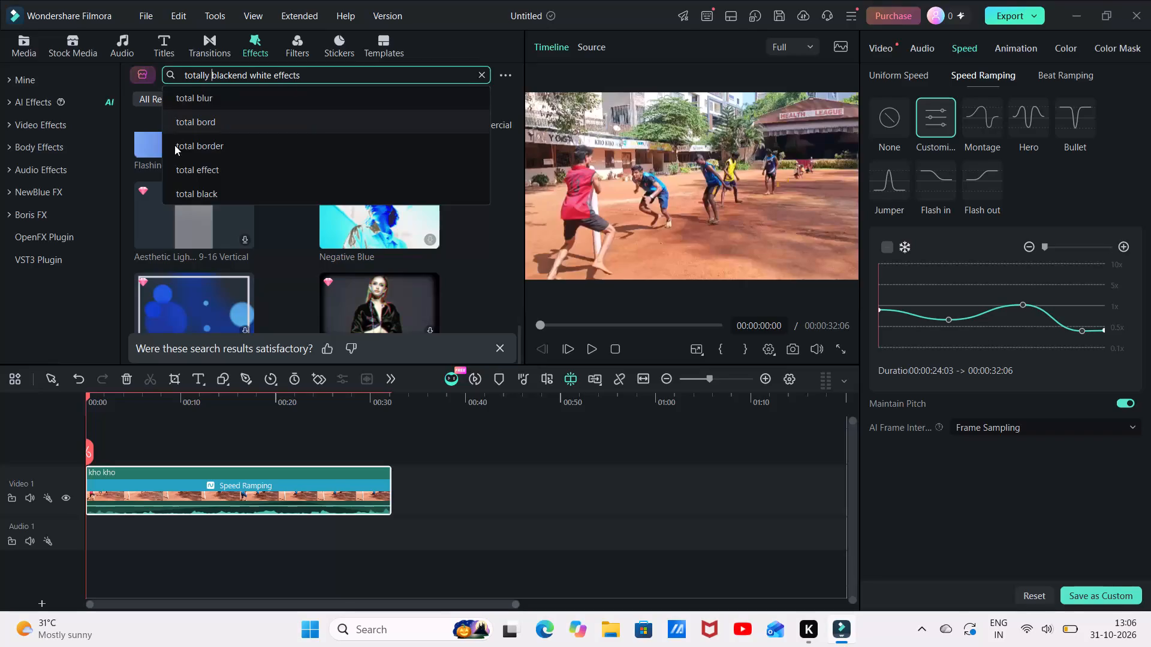
pyautogui.click(187, 194)
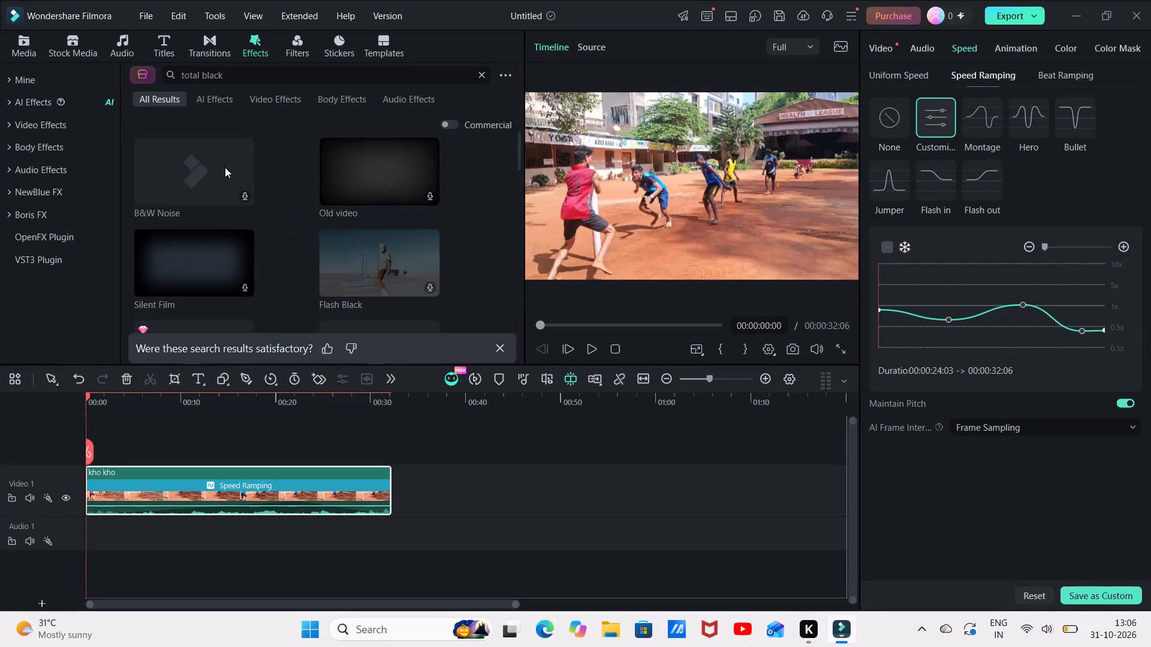
# Preview the Old video, B&W Noise, Silent Film and Flash Black effects to compare their black-and-white looks.
pyautogui.click(368, 156)
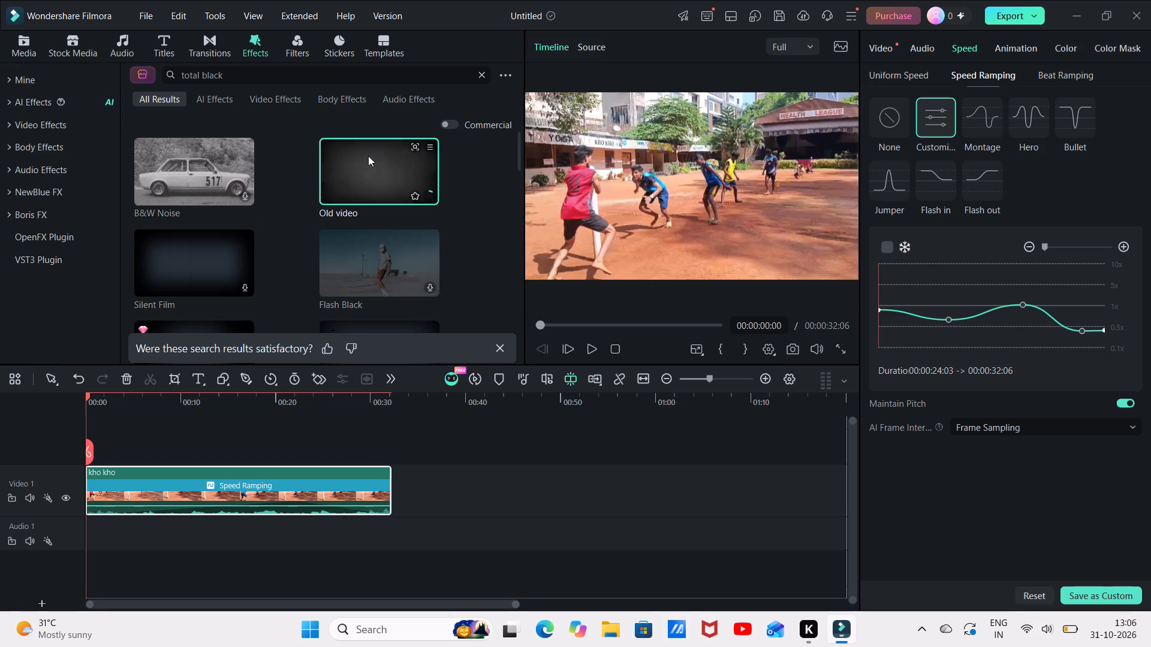
pyautogui.scroll(-1, 368, 156)
pyautogui.scroll(1, 368, 156)
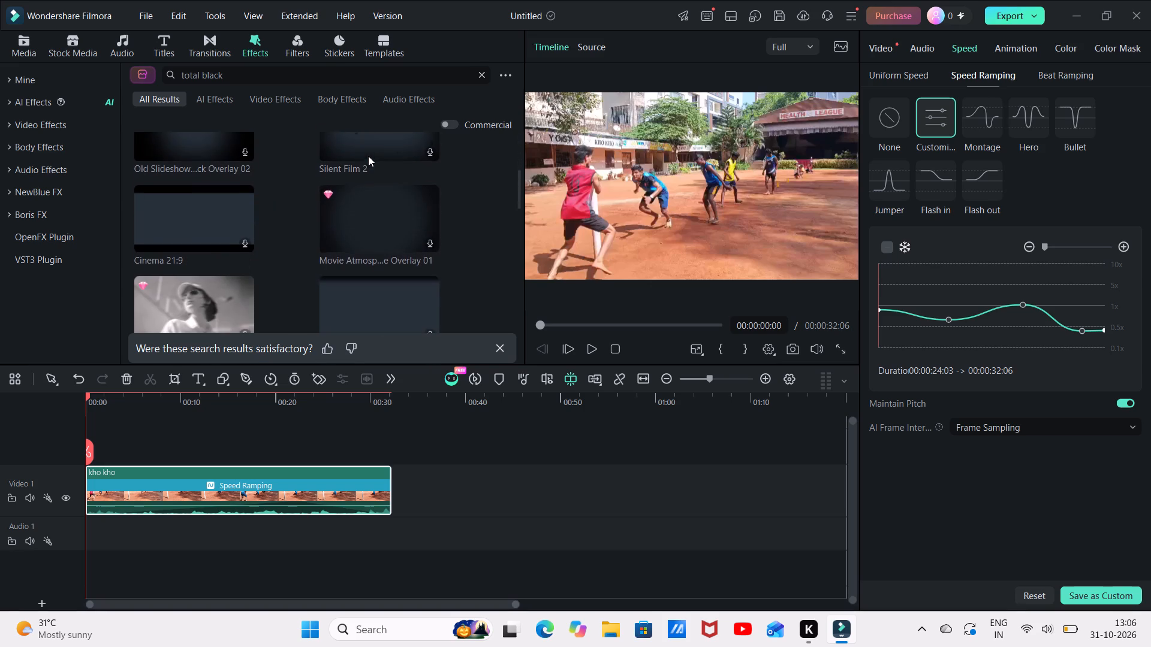
pyautogui.scroll(1, 368, 156)
pyautogui.scroll(1, 341, 201)
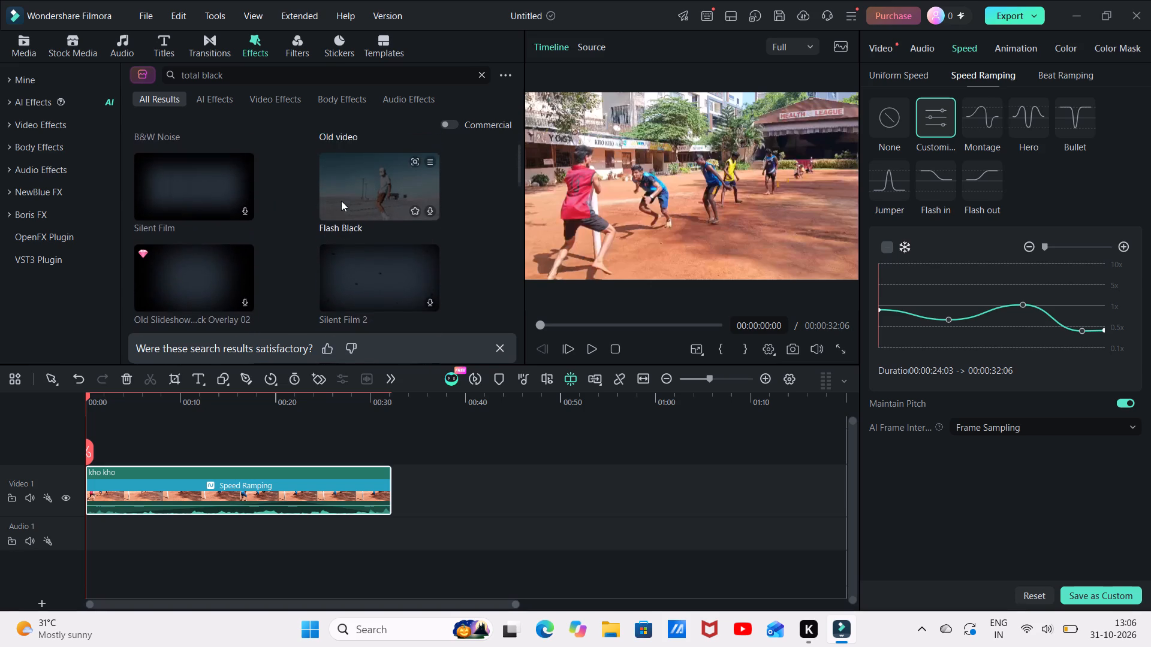
pyautogui.scroll(1, 341, 201)
pyautogui.click(183, 186)
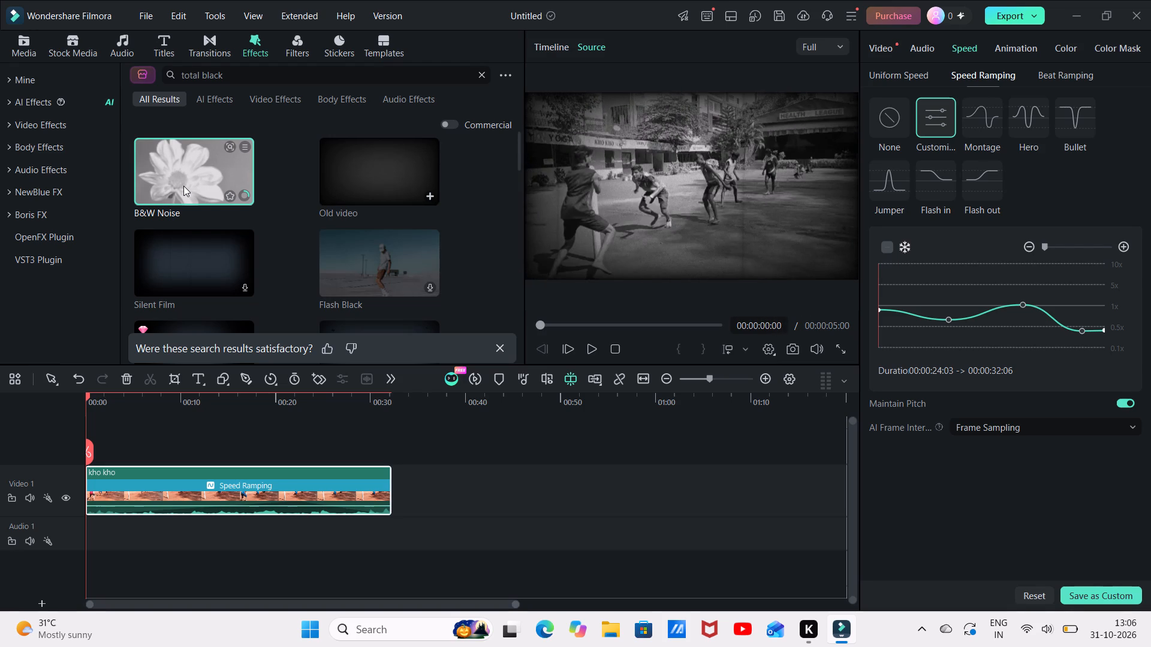
pyautogui.click(183, 186)
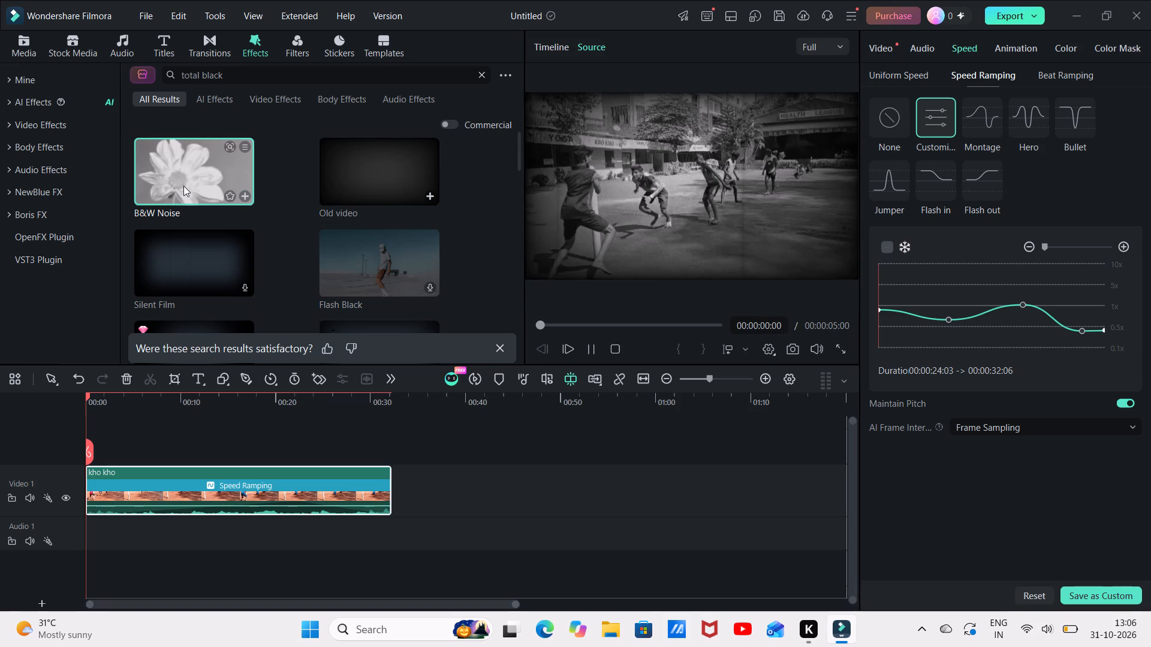
pyautogui.click(183, 186)
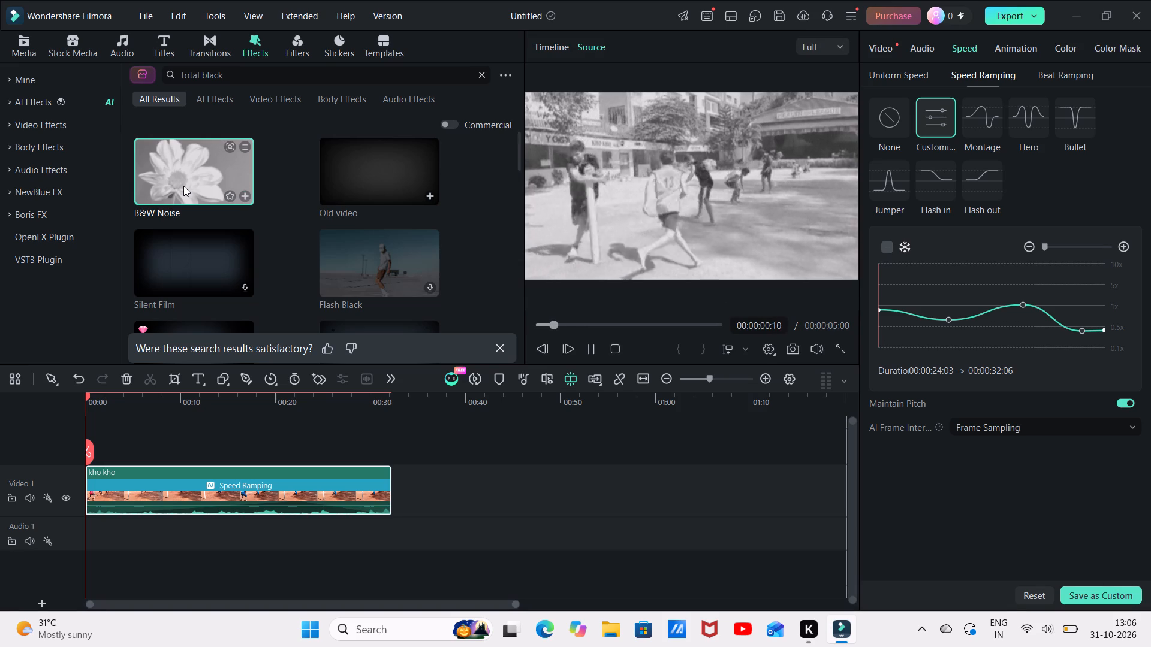
pyautogui.click(199, 263)
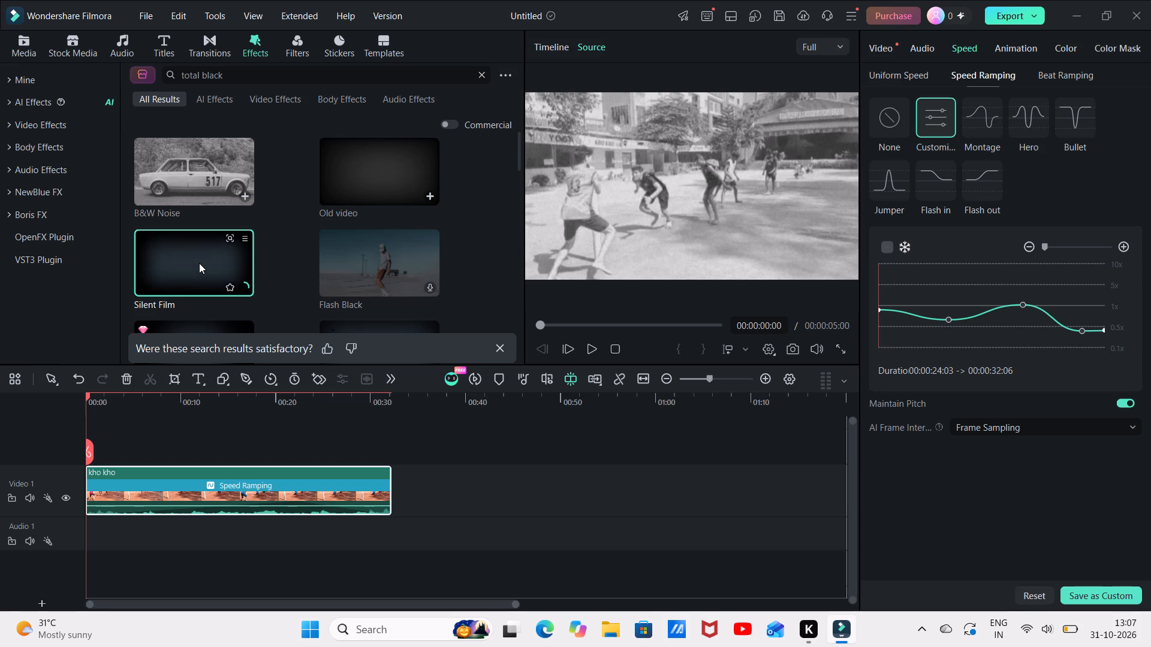
pyautogui.click(199, 263)
pyautogui.click(394, 259)
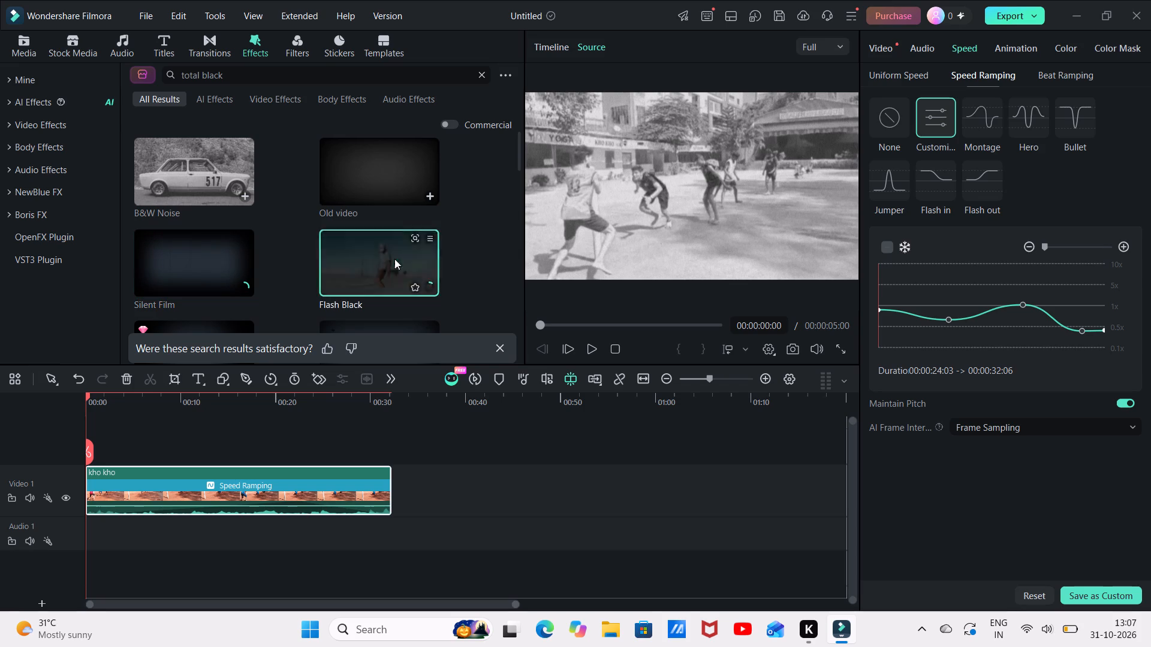
pyautogui.click(394, 259)
pyautogui.click(305, 355)
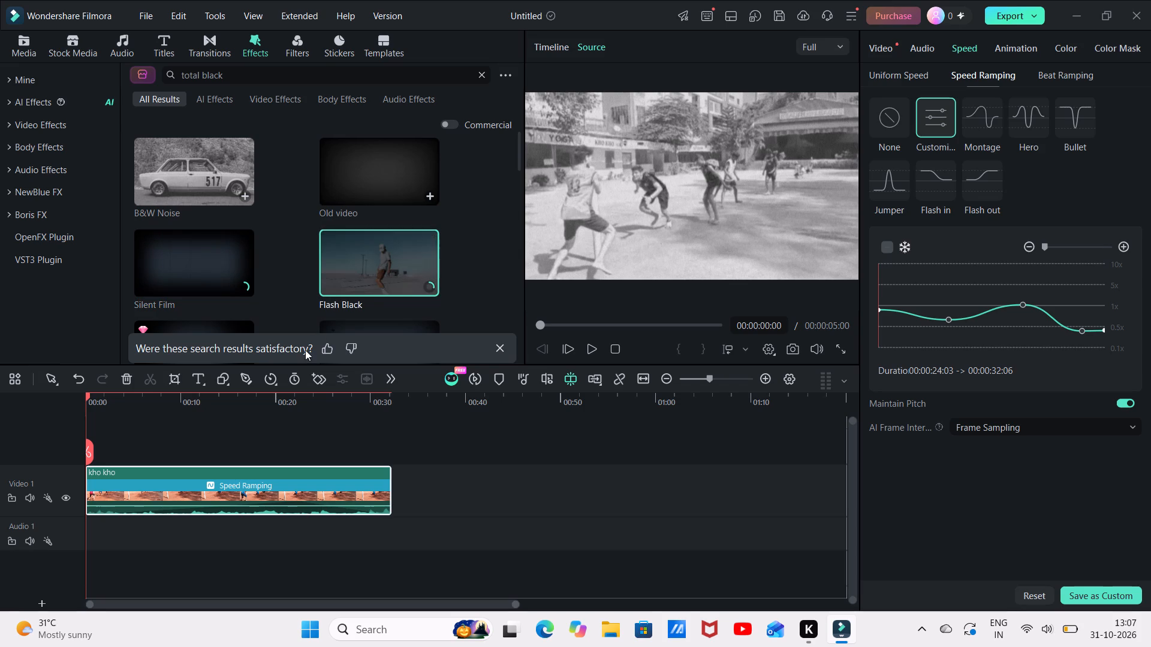
# Preview the Cinema 21:9, Mist Surge, Shadow A and Colorfast effects from further down the search results.
pyautogui.scroll(-1, 303, 301)
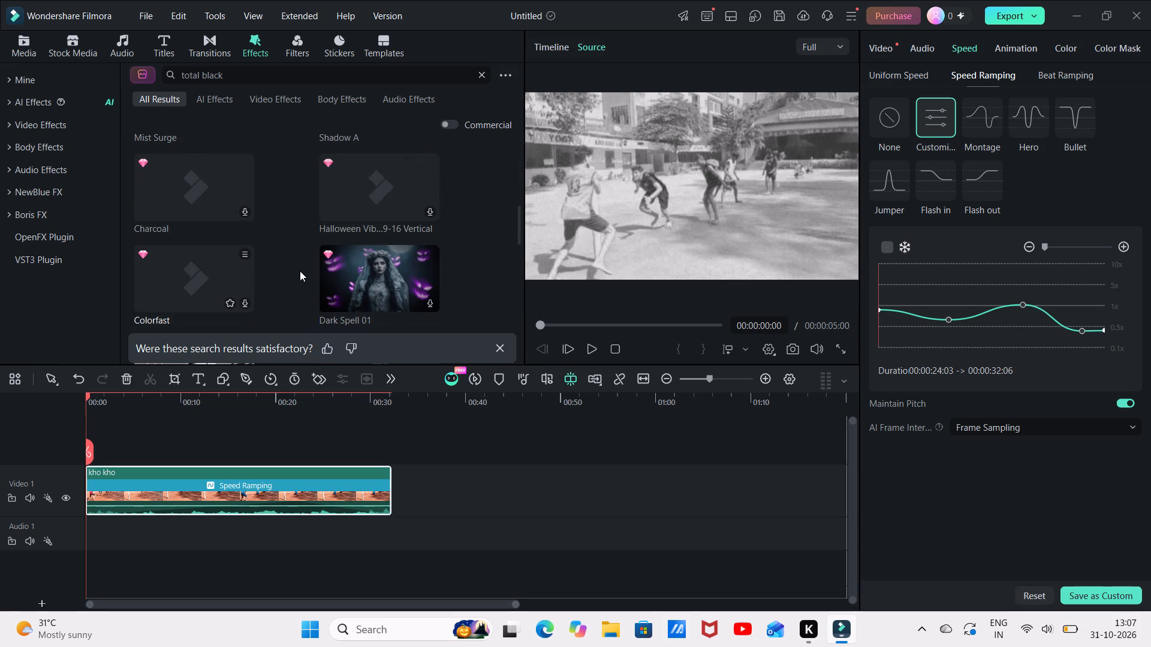
pyautogui.scroll(1, 303, 256)
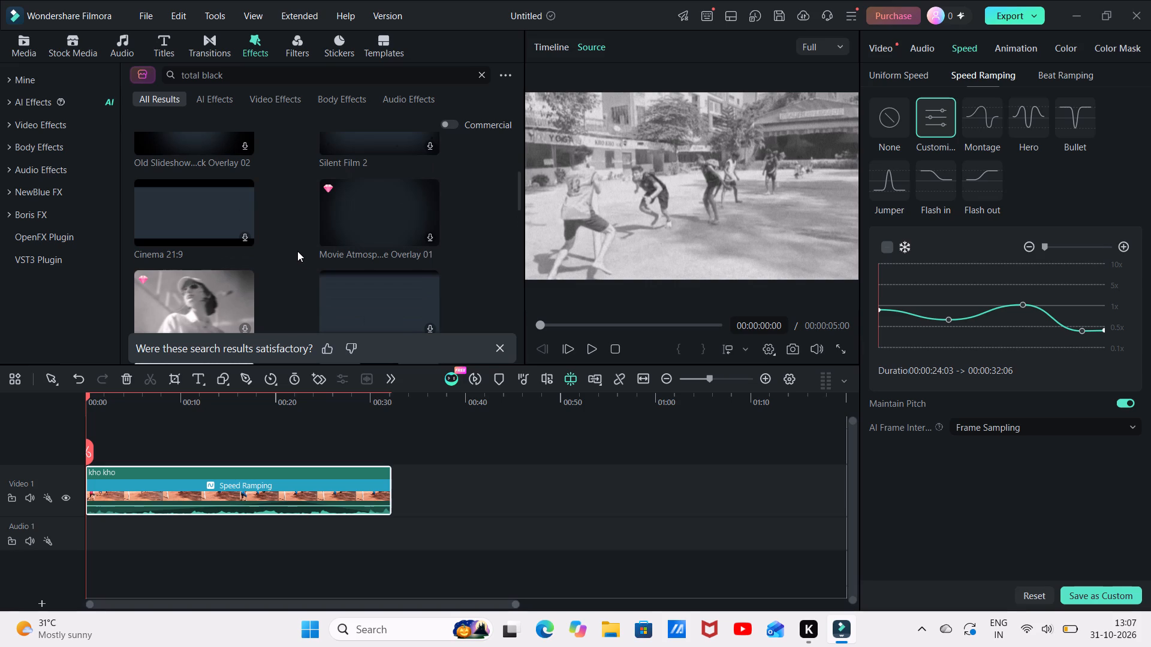
pyautogui.click(195, 213)
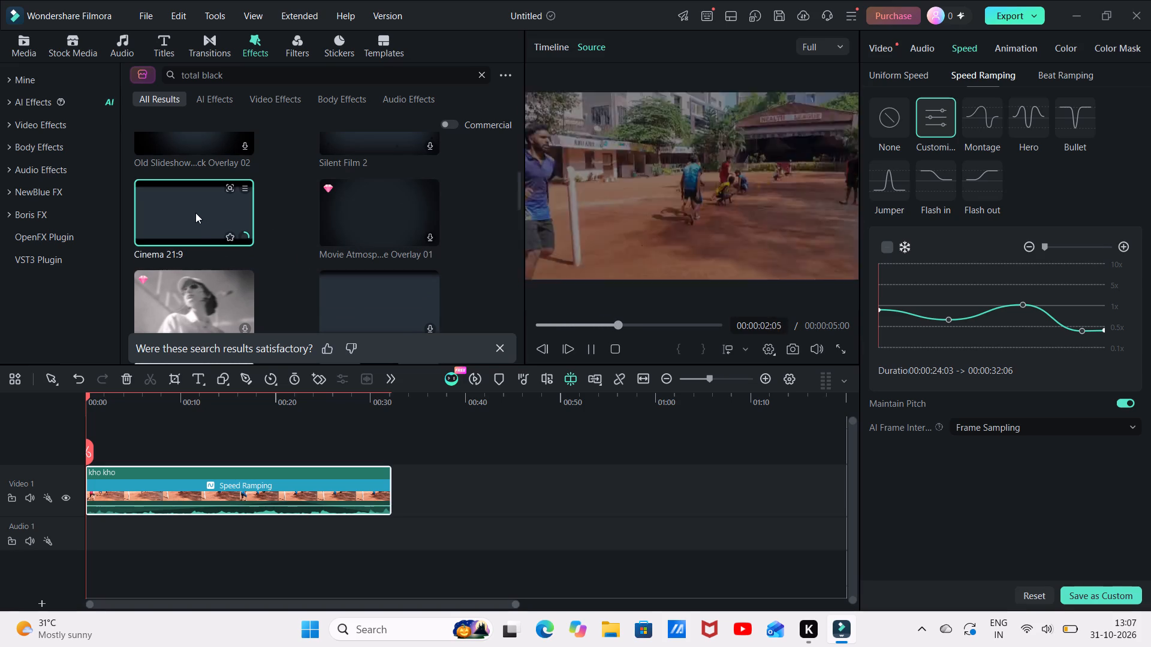
pyautogui.click(204, 194)
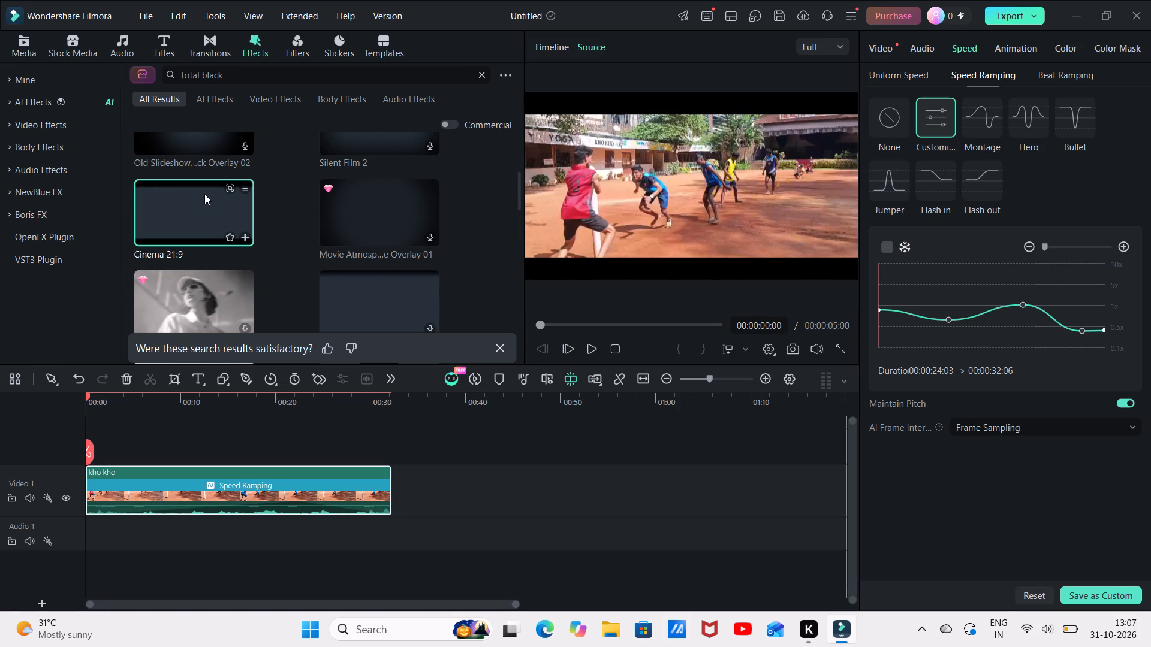
pyautogui.click(204, 194)
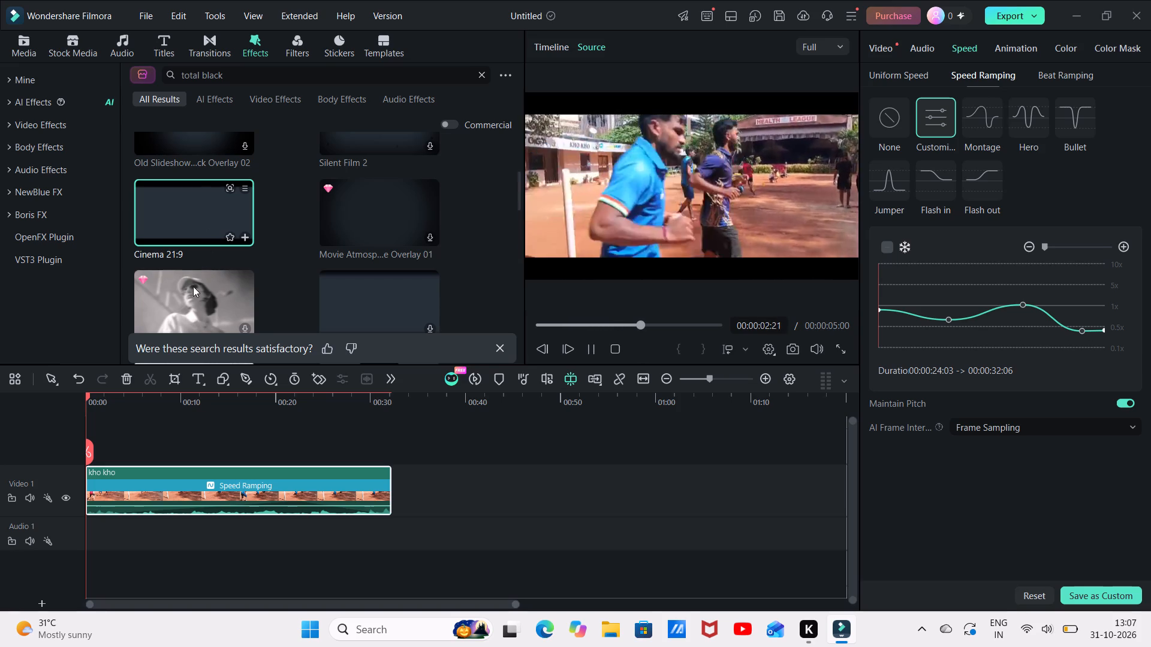
pyautogui.click(188, 301)
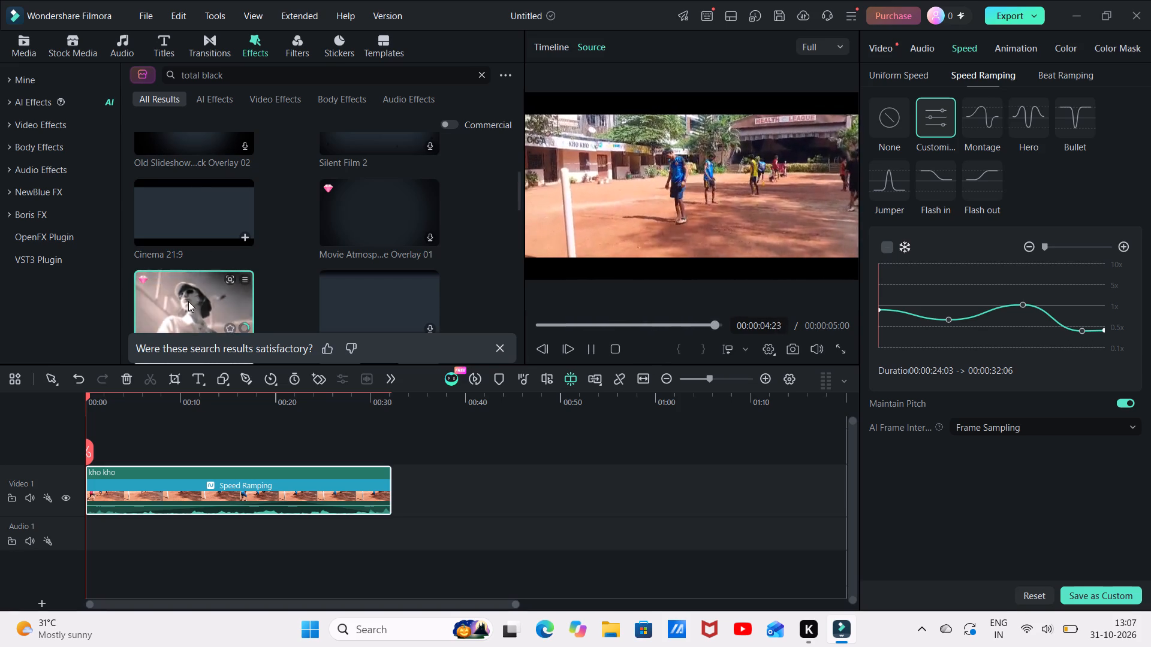
pyautogui.scroll(-1, 188, 301)
pyautogui.scroll(1, 188, 301)
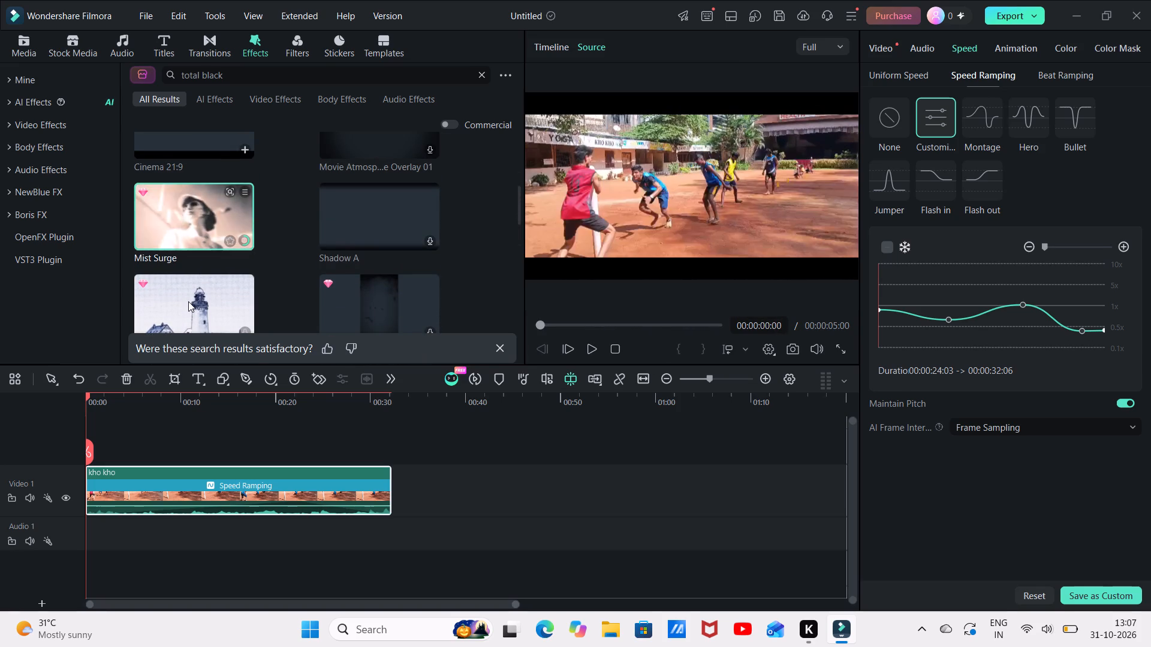
pyautogui.scroll(-1, 188, 301)
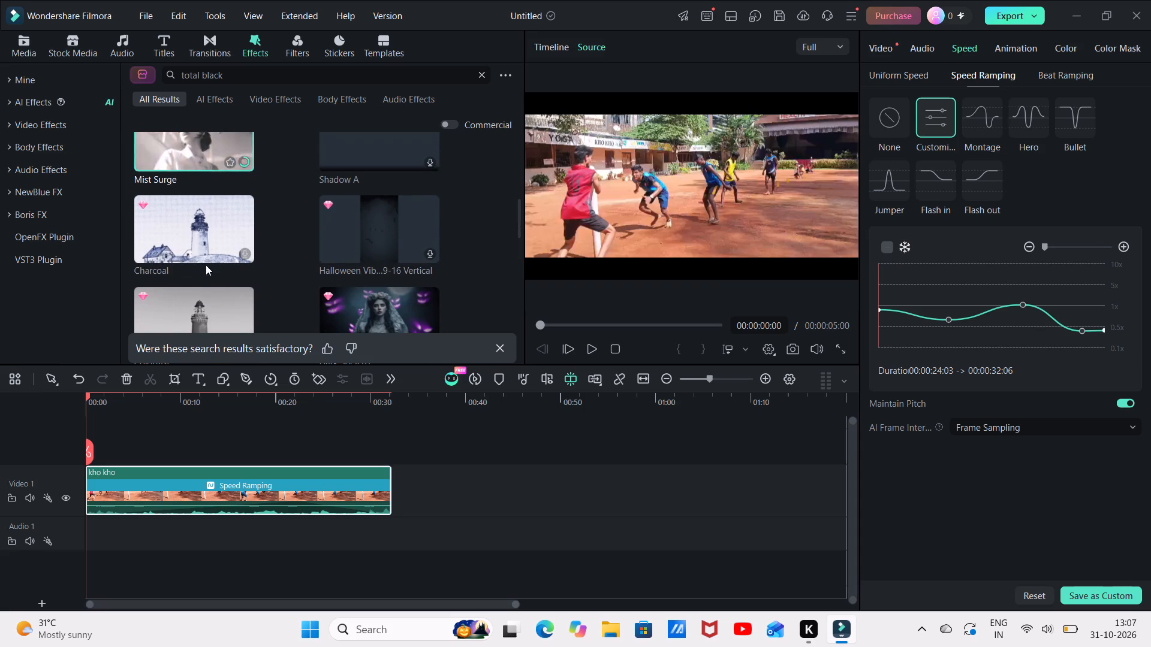
pyautogui.click(328, 148)
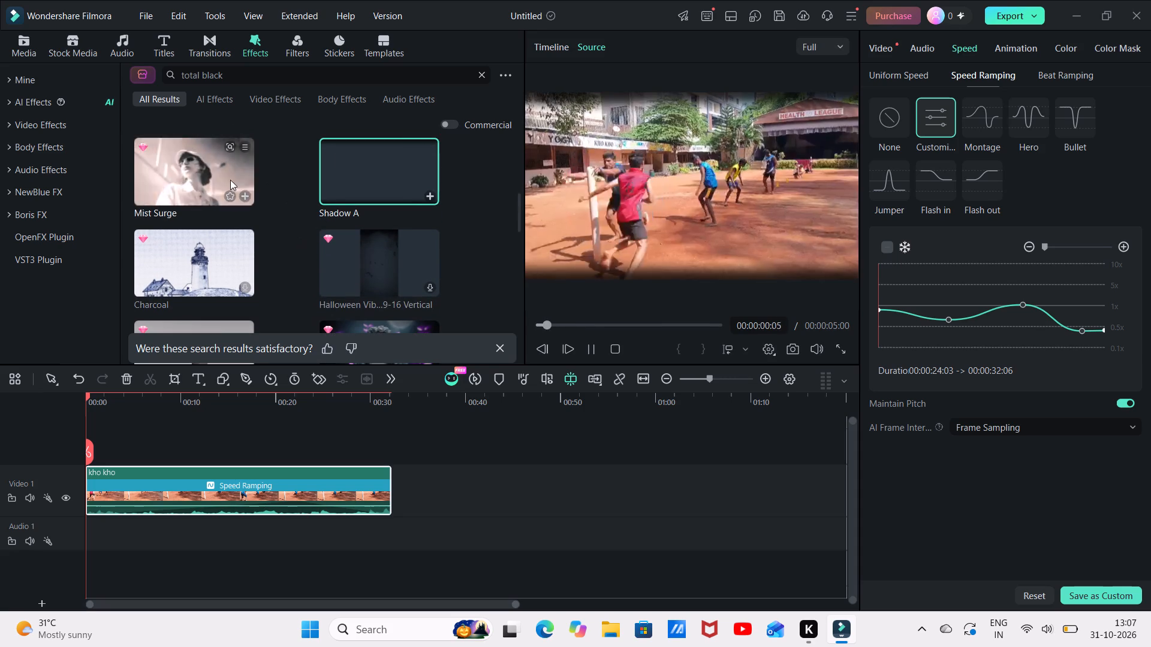
pyautogui.click(191, 169)
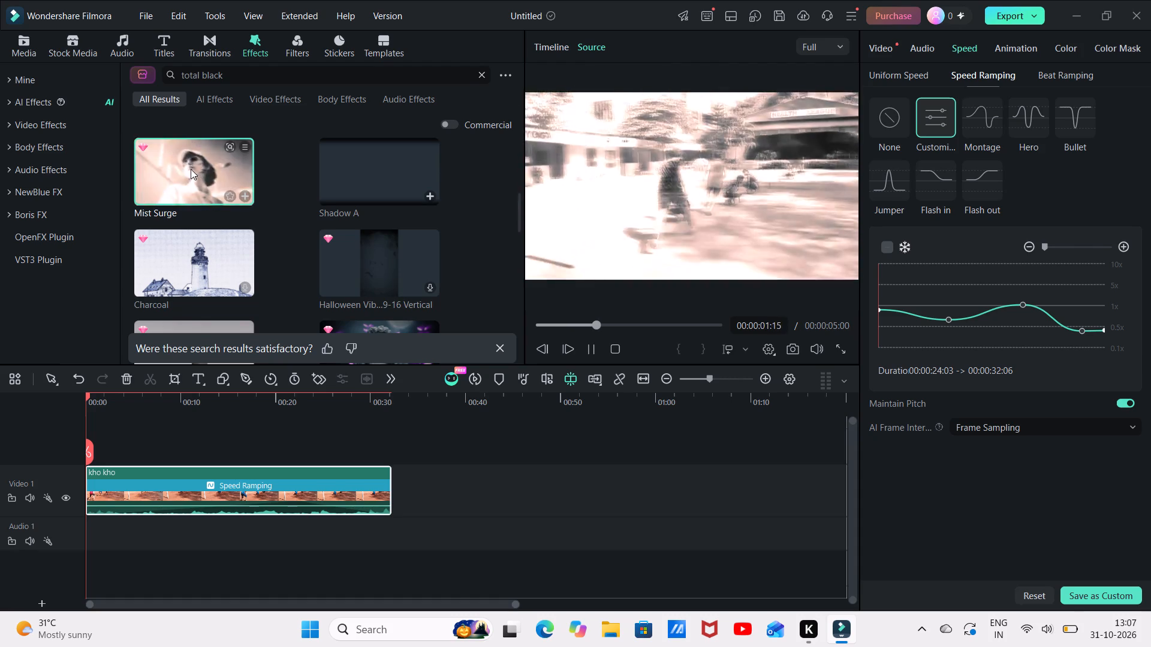
pyautogui.scroll(-1, 191, 169)
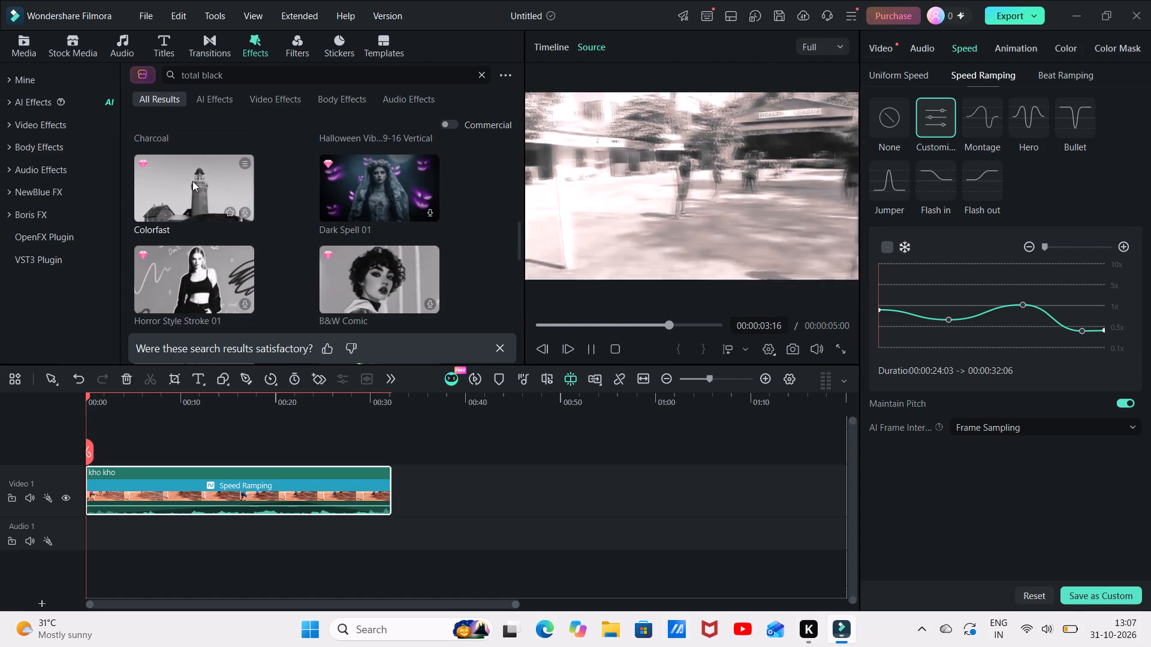
pyautogui.click(192, 181)
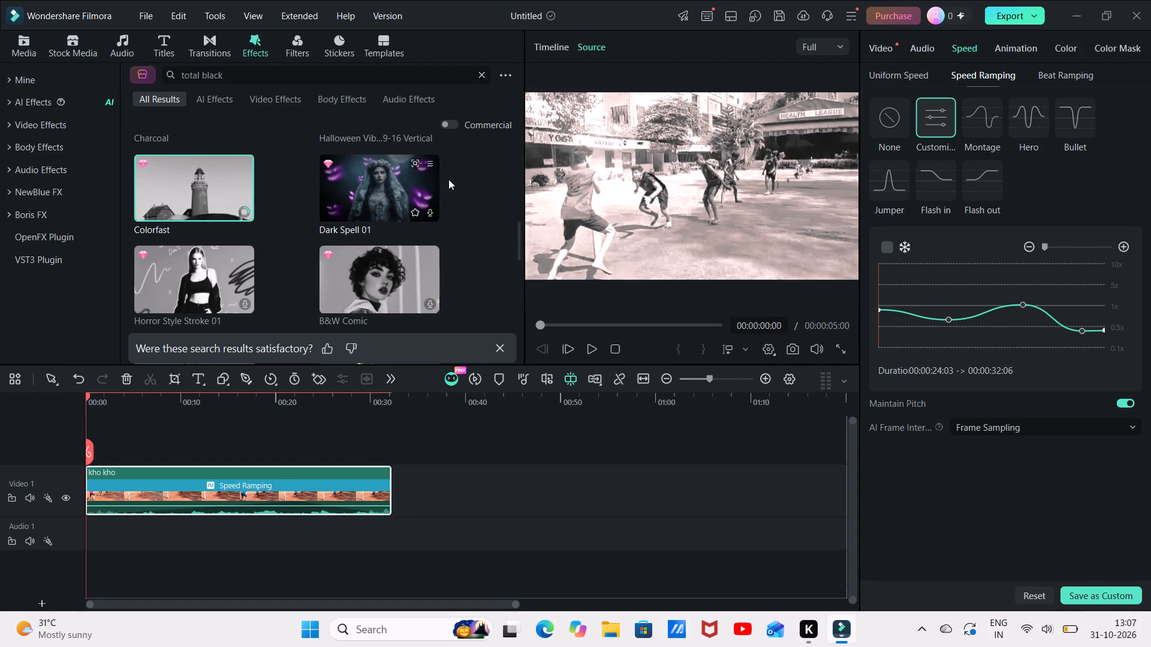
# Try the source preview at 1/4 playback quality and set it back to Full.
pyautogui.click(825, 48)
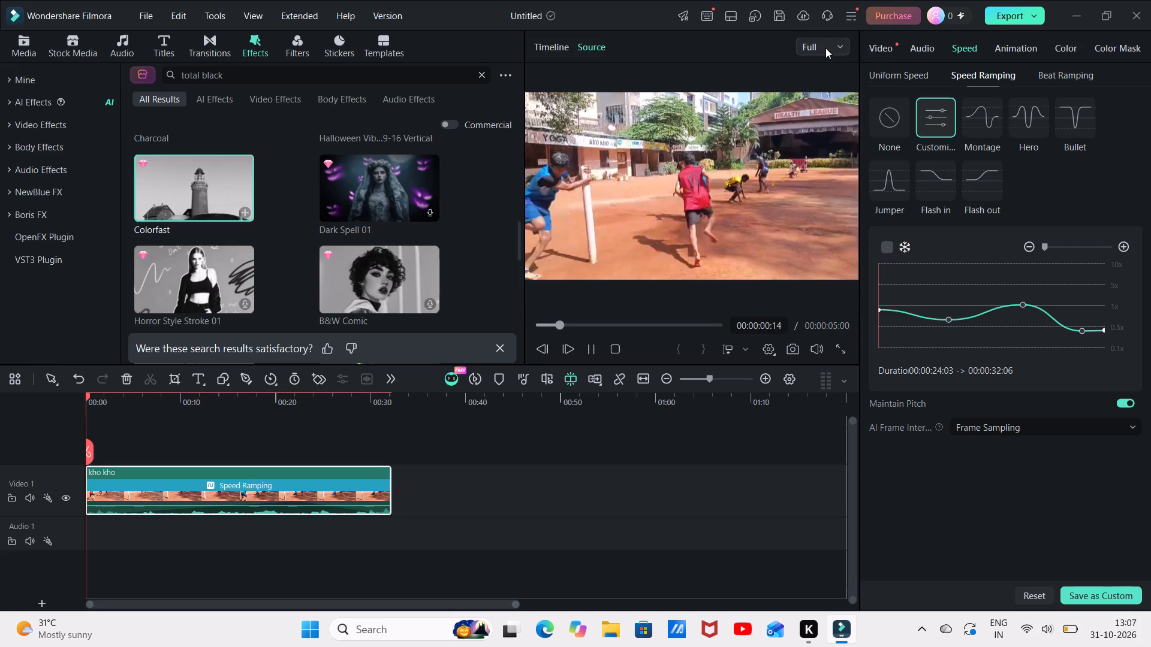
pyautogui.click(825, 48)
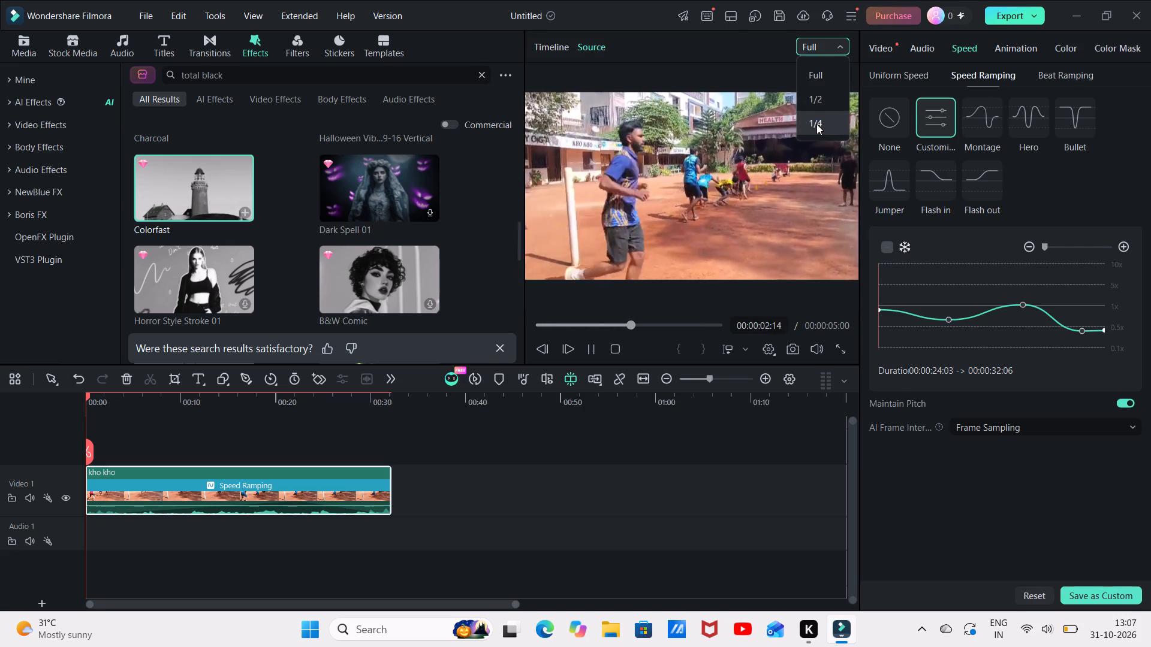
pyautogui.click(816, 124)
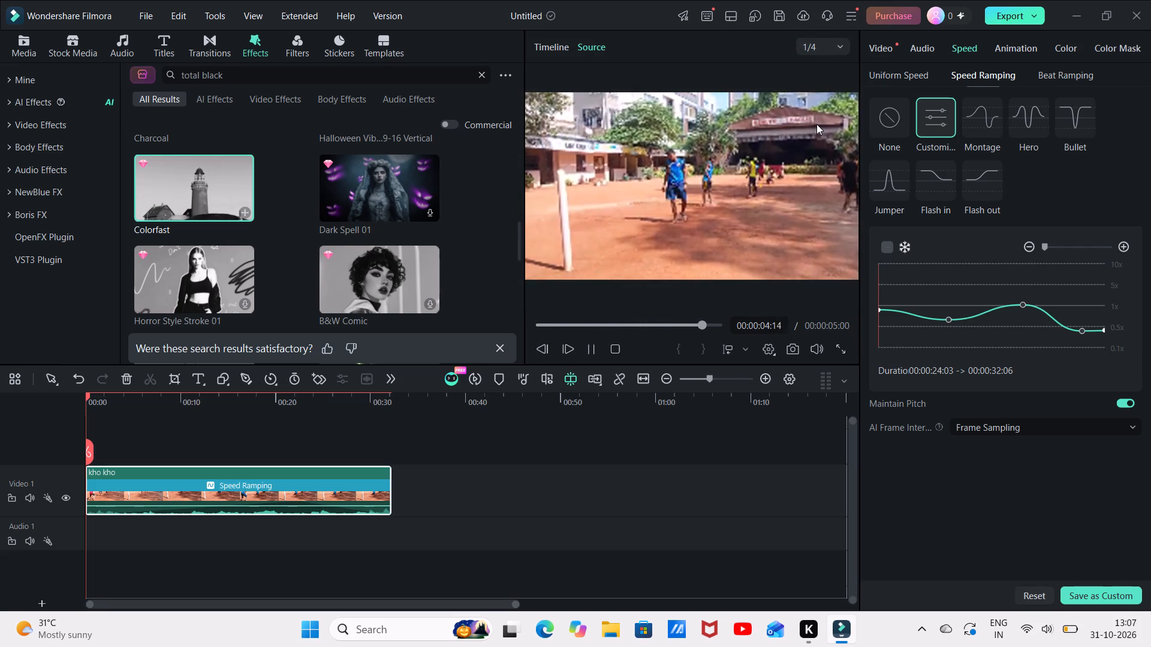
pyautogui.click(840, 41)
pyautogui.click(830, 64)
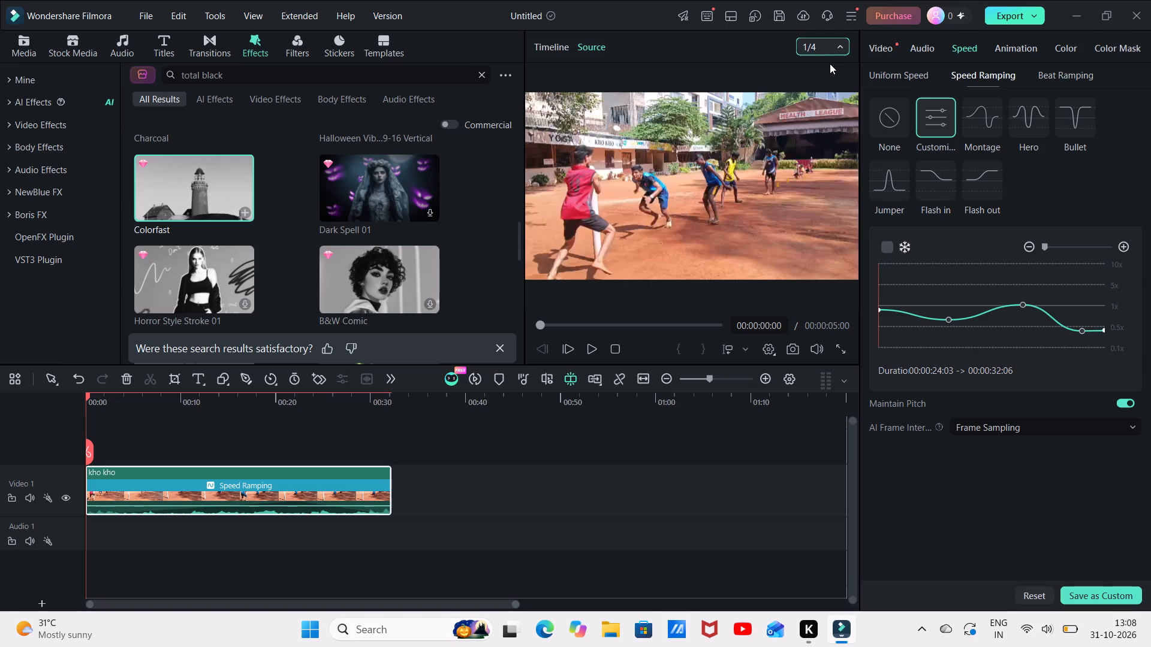
# Preview the Colorfast effect again and the Horror Style Stroke 01 effect to compare their looks.
pyautogui.click(180, 279)
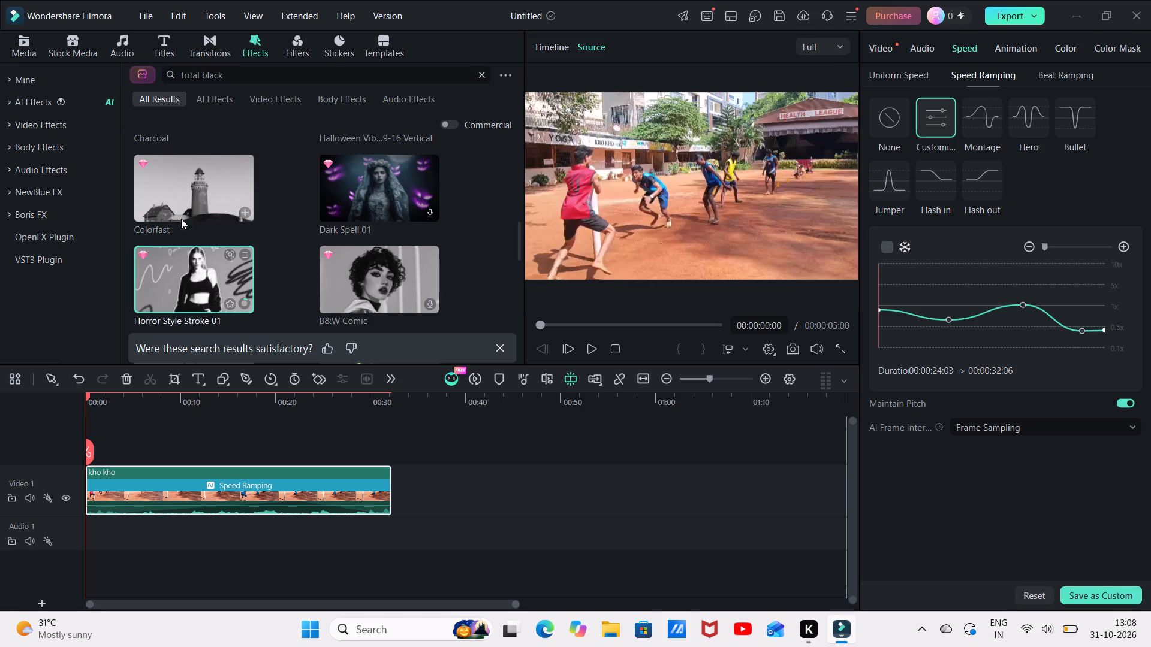
pyautogui.click(181, 210)
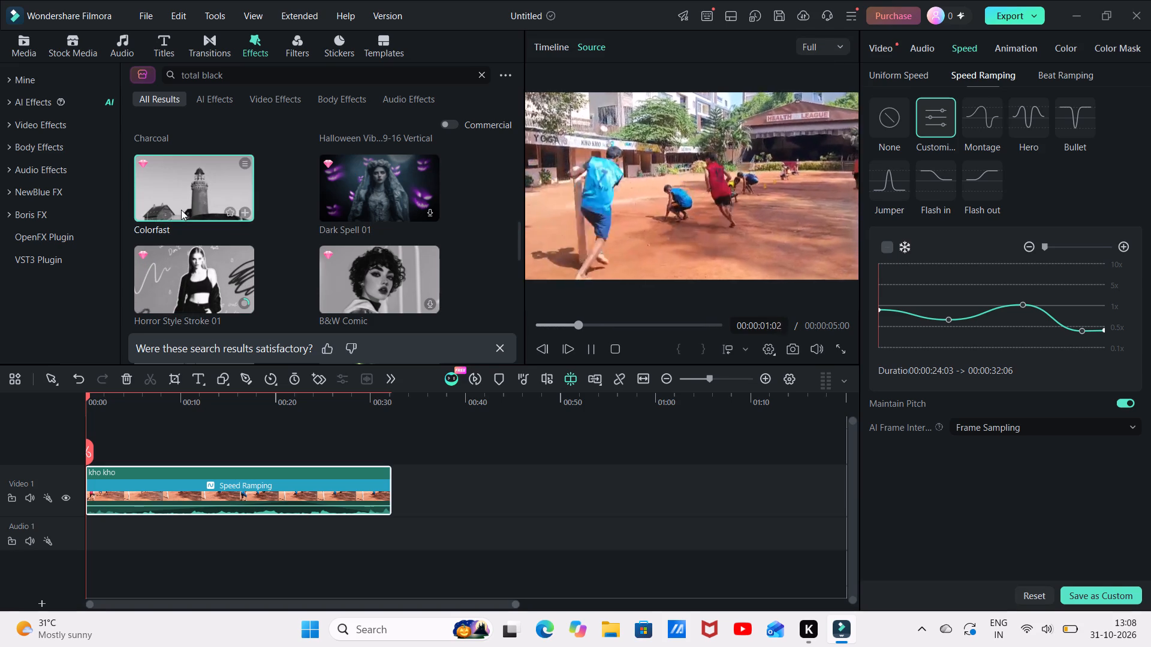
pyautogui.click(181, 210)
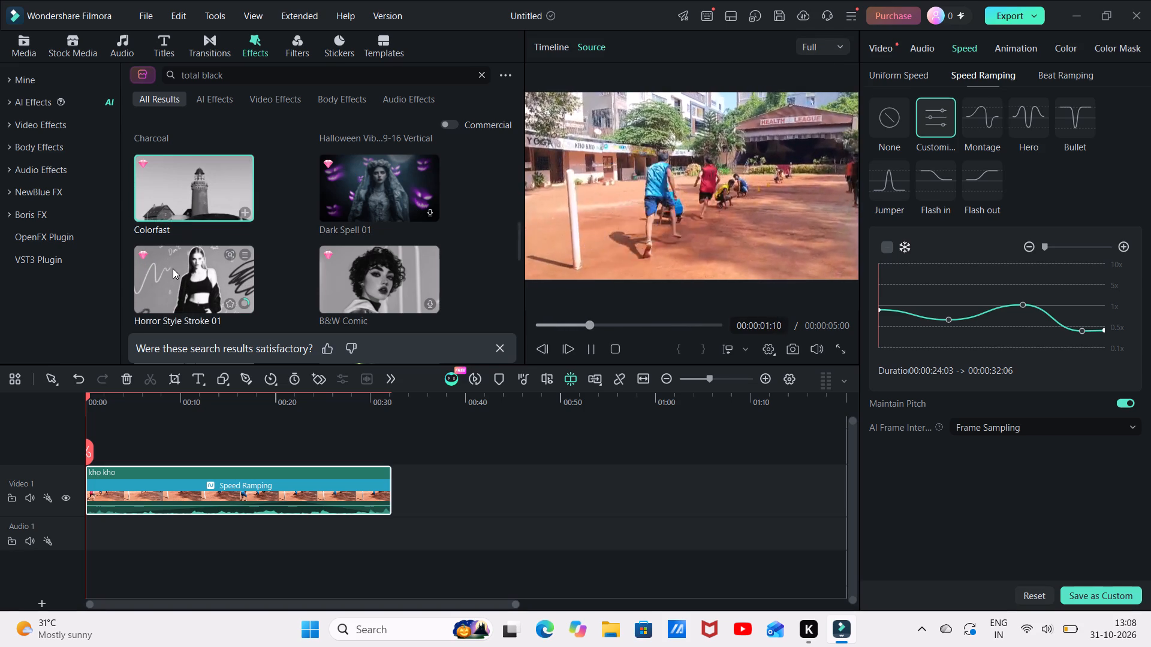
pyautogui.click(173, 268)
pyautogui.click(173, 268)
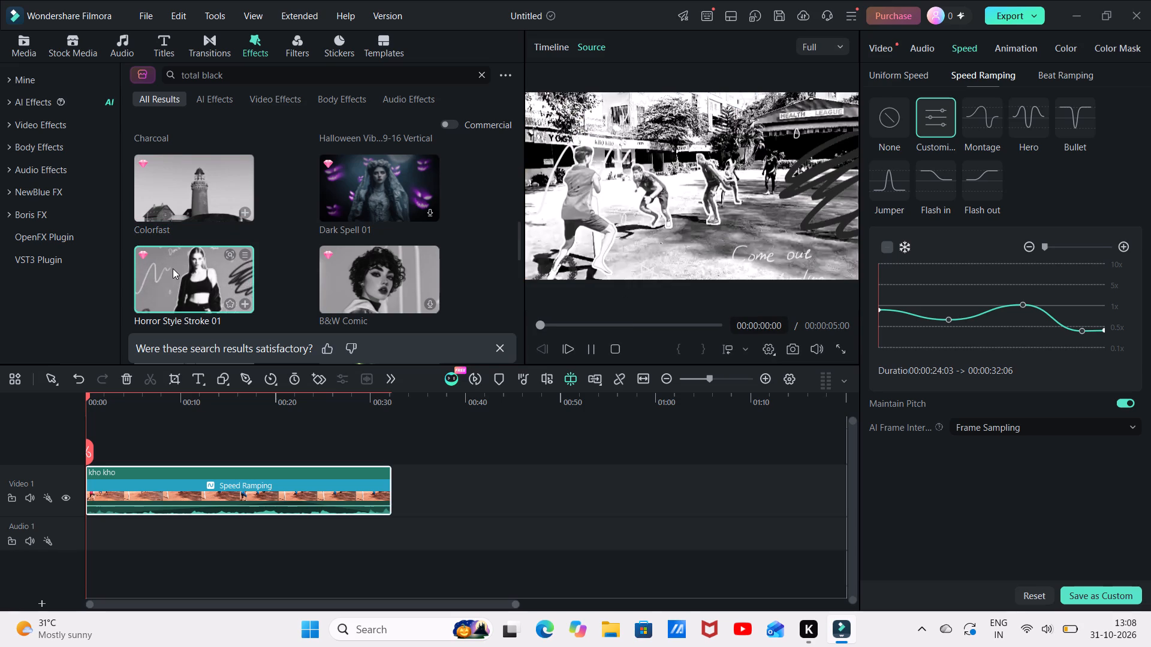
# Browse the total black effect results down to the end and back to the first effects for black-and-white options.
pyautogui.scroll(-1, 173, 268)
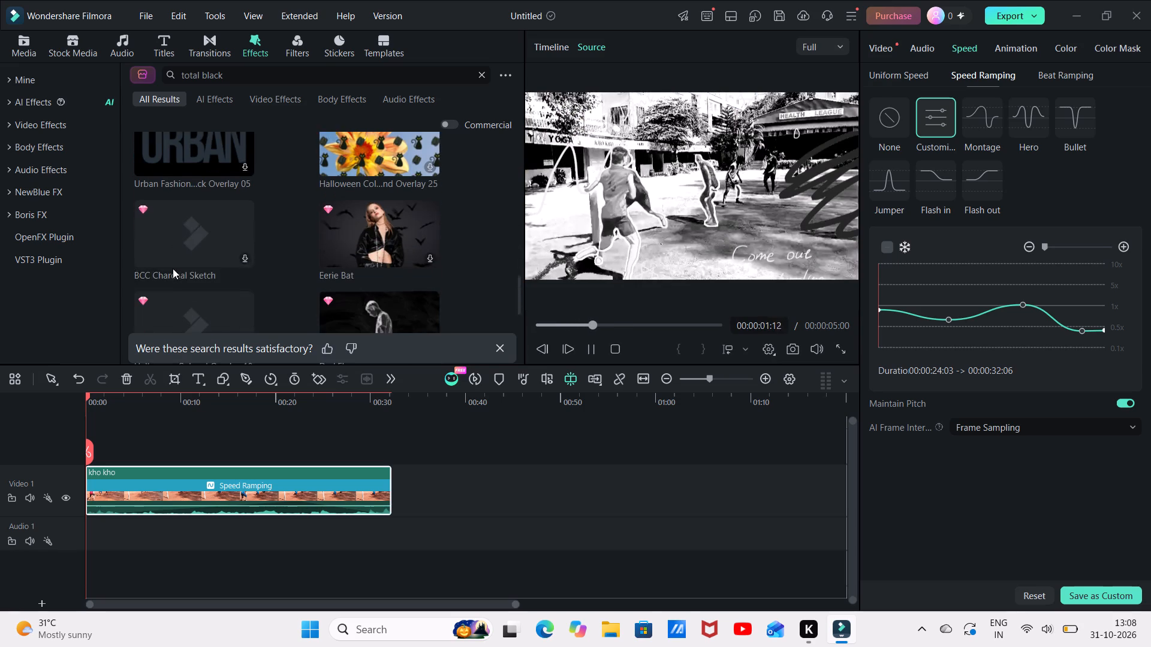
pyautogui.scroll(-1, 173, 268)
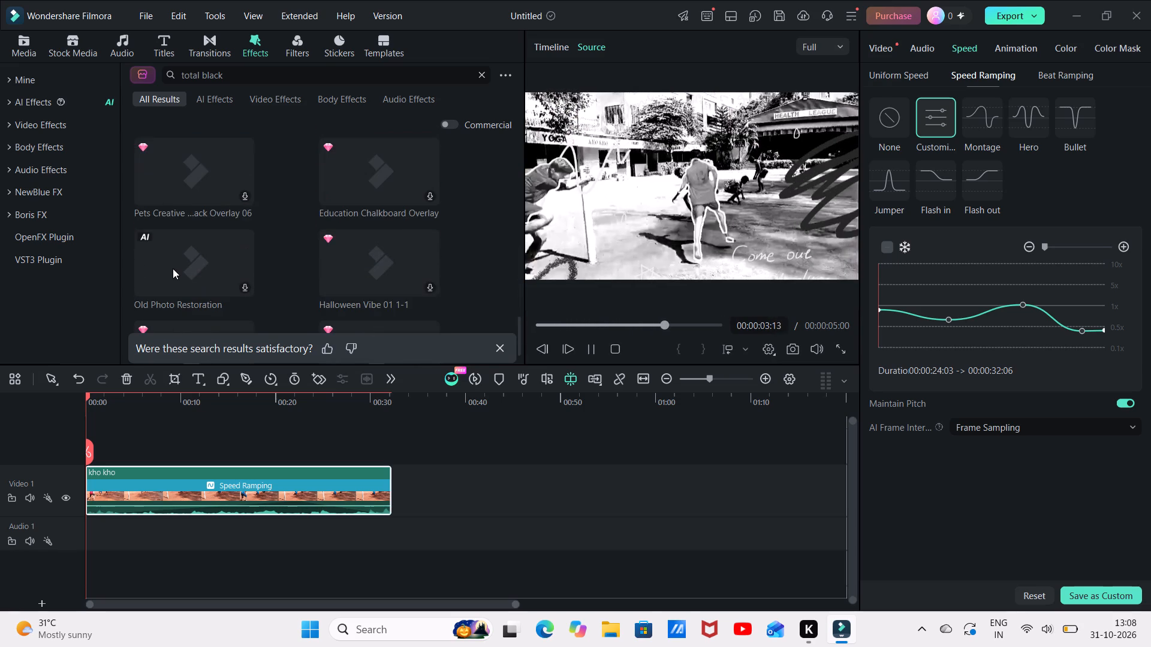
pyautogui.scroll(-1, 173, 268)
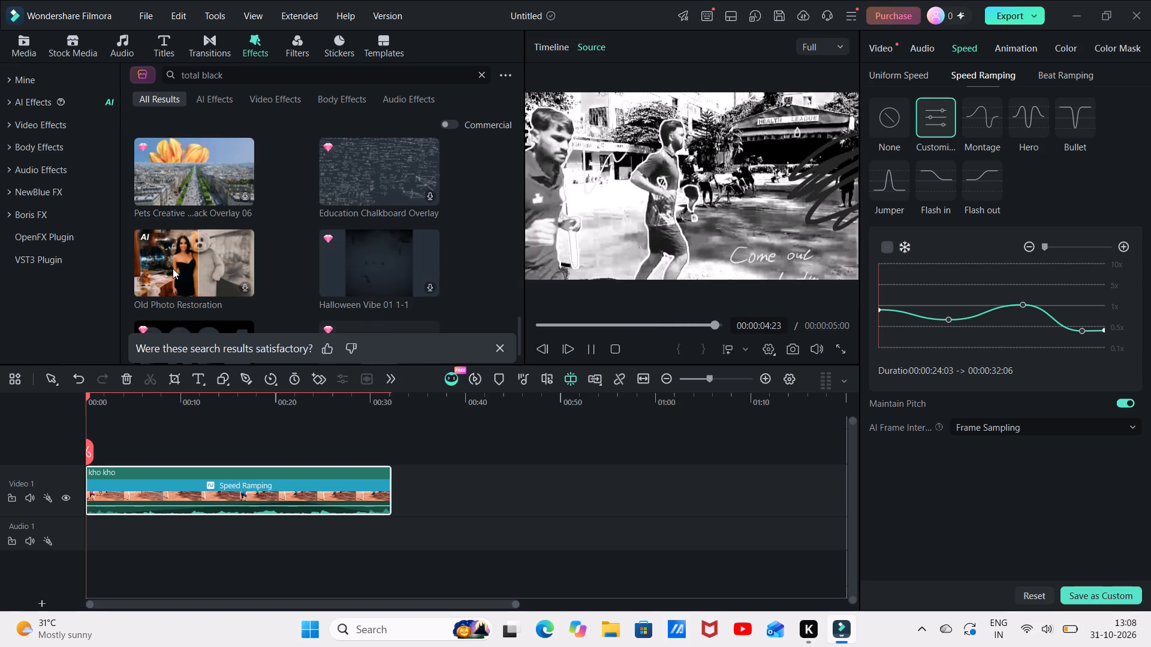
pyautogui.scroll(-1, 173, 268)
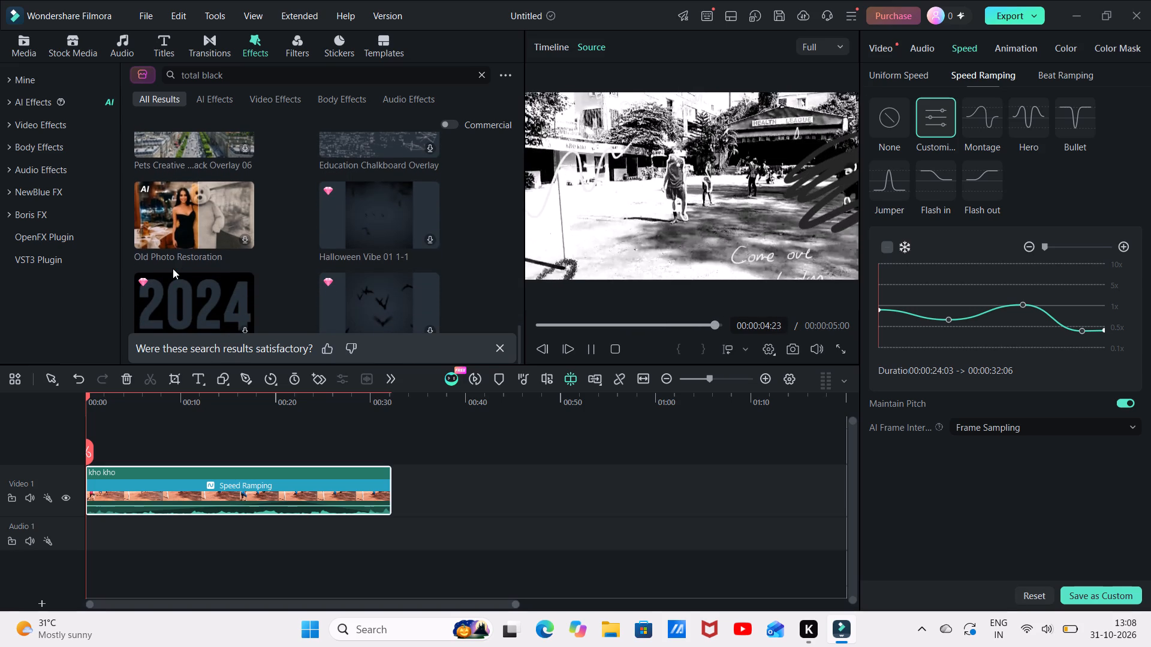
pyautogui.scroll(2, 315, 202)
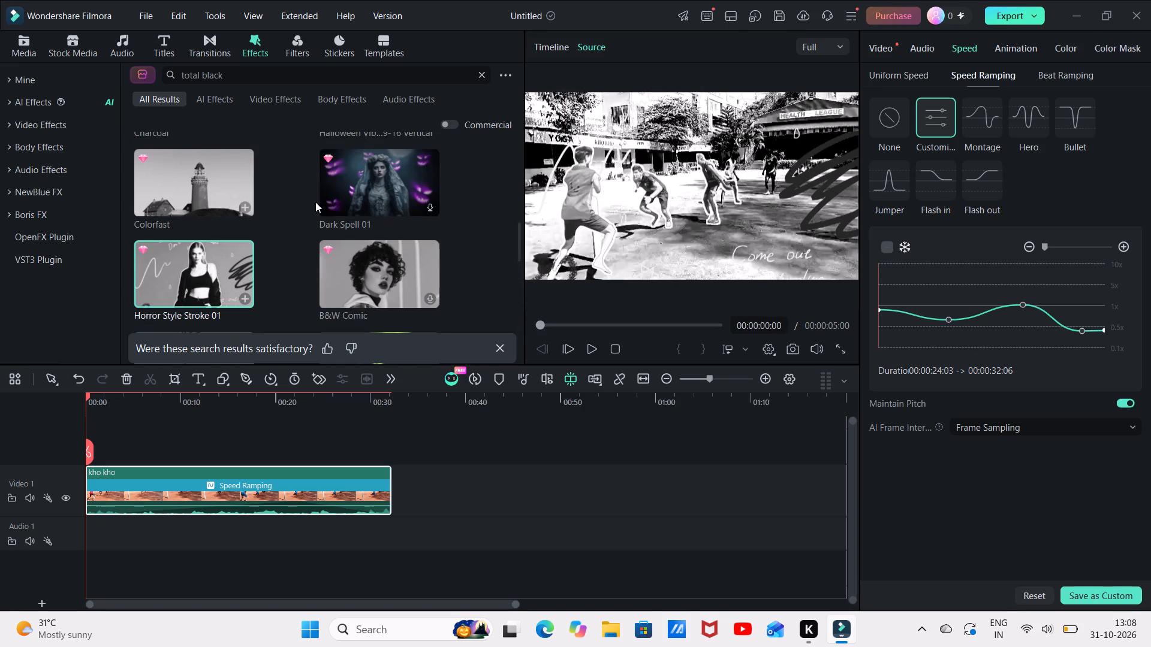
pyautogui.scroll(1, 272, 192)
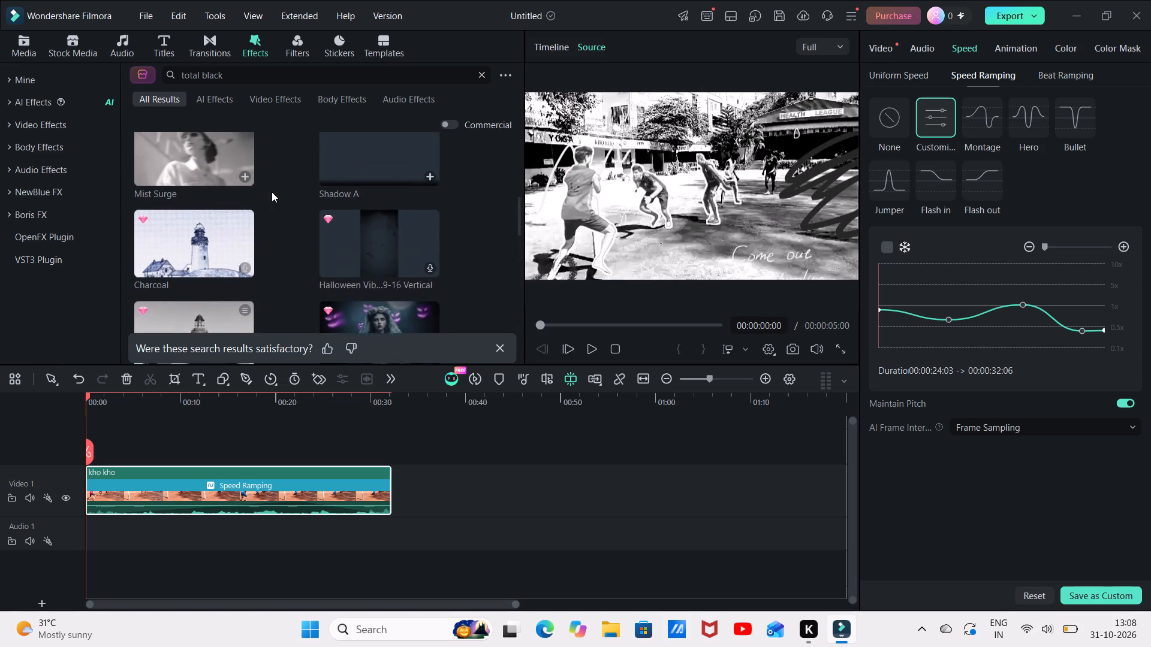
pyautogui.scroll(1, 201, 191)
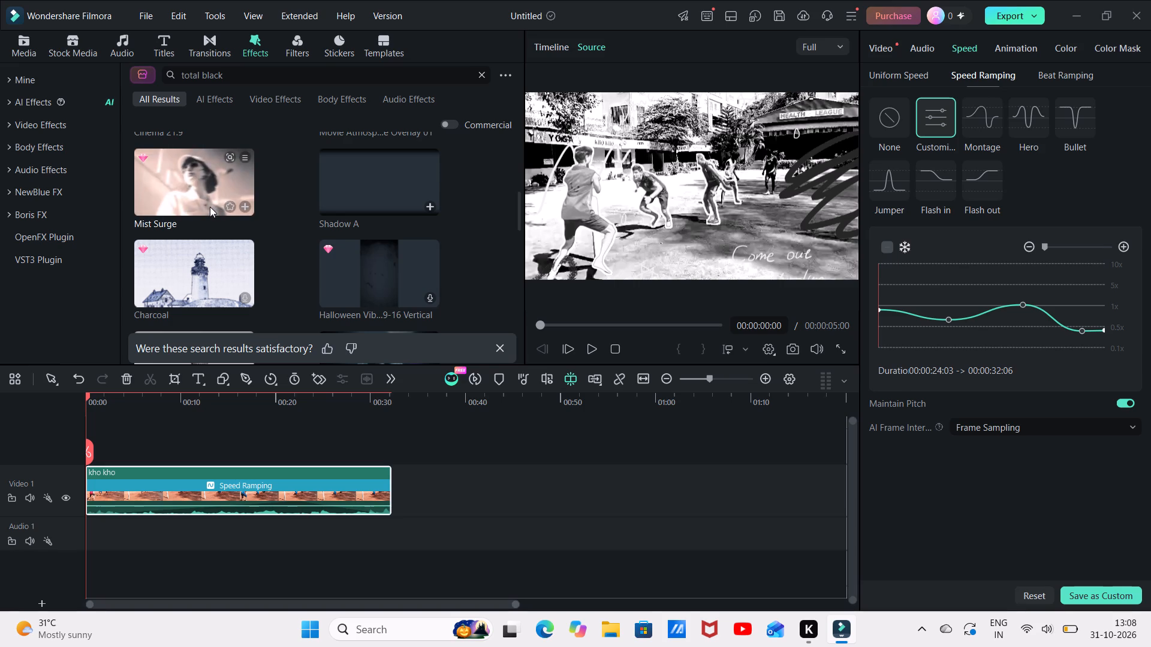
pyautogui.scroll(2, 210, 207)
pyautogui.scroll(-1, 210, 207)
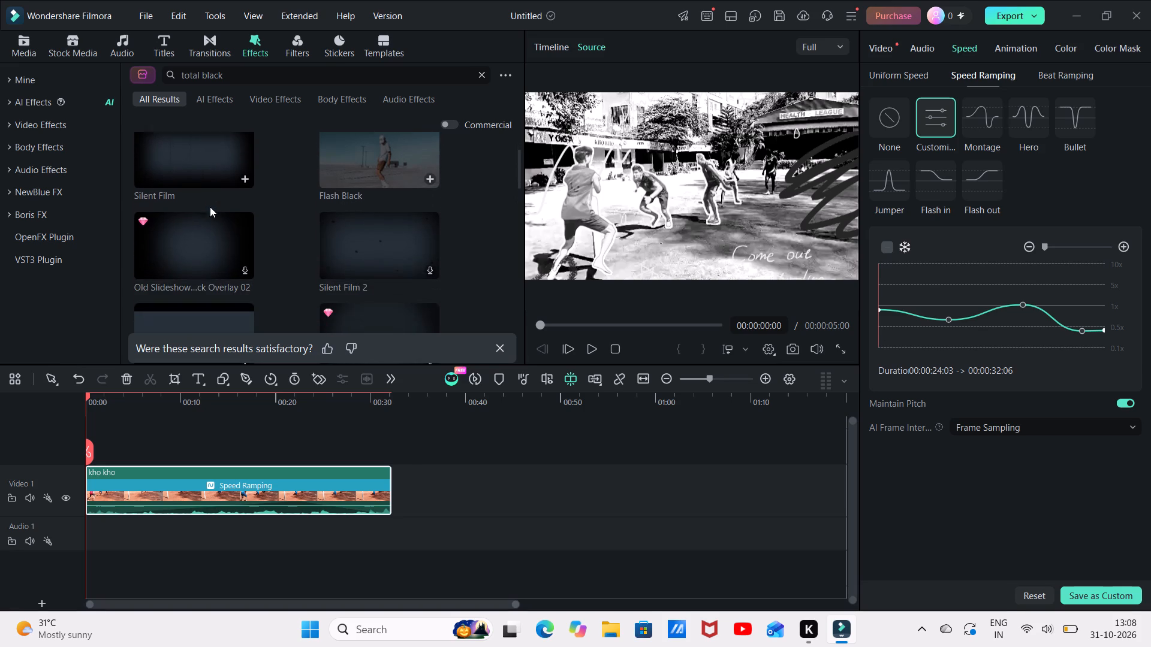
pyautogui.scroll(-1, 210, 207)
pyautogui.scroll(1, 210, 207)
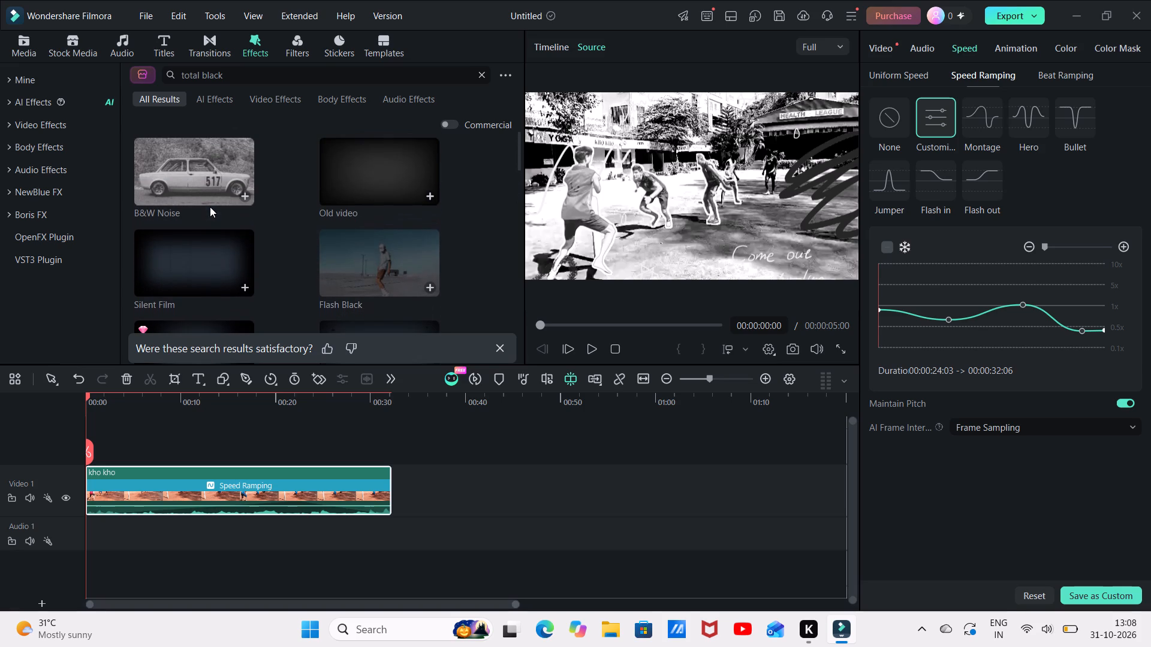
# Preview the B&W Noise, Old video, Flash Black, Old Slideshow Overlay 02 and Silent Film effects to compare their looks.
pyautogui.click(208, 171)
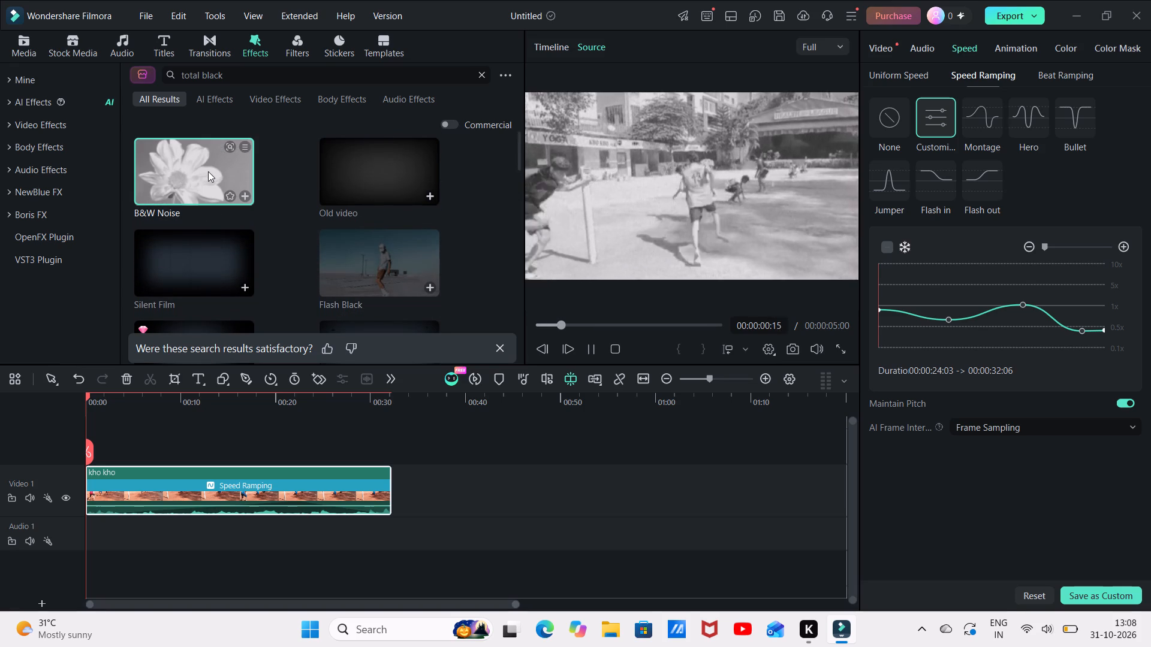
pyautogui.click(345, 164)
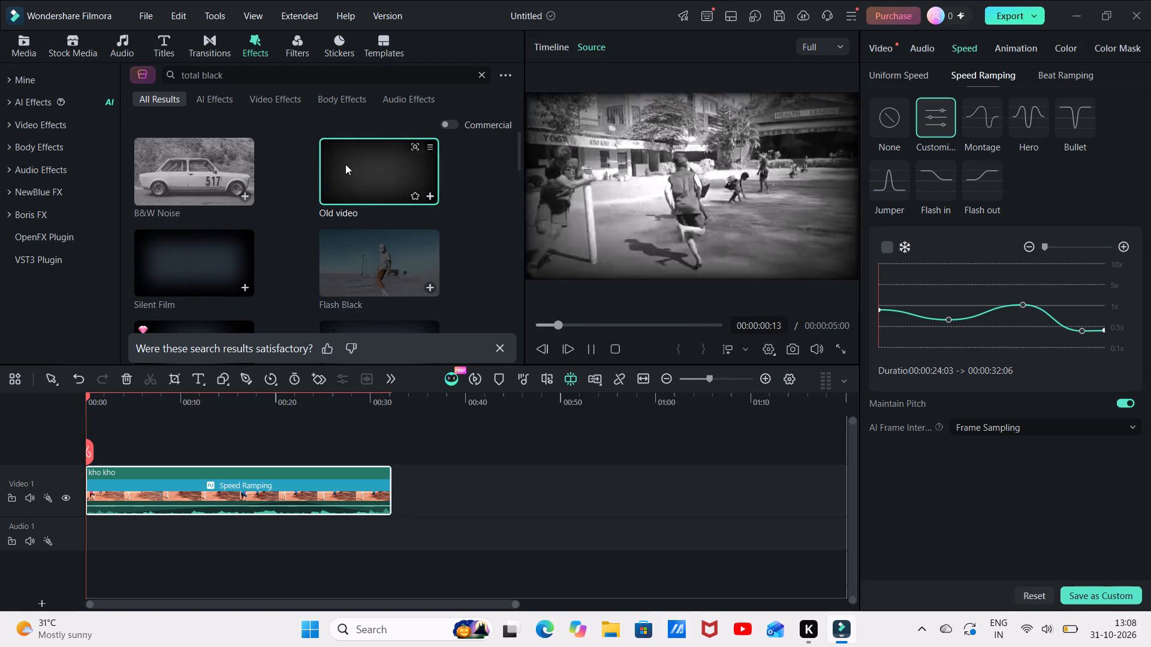
pyautogui.click(365, 275)
pyautogui.scroll(-1, 365, 280)
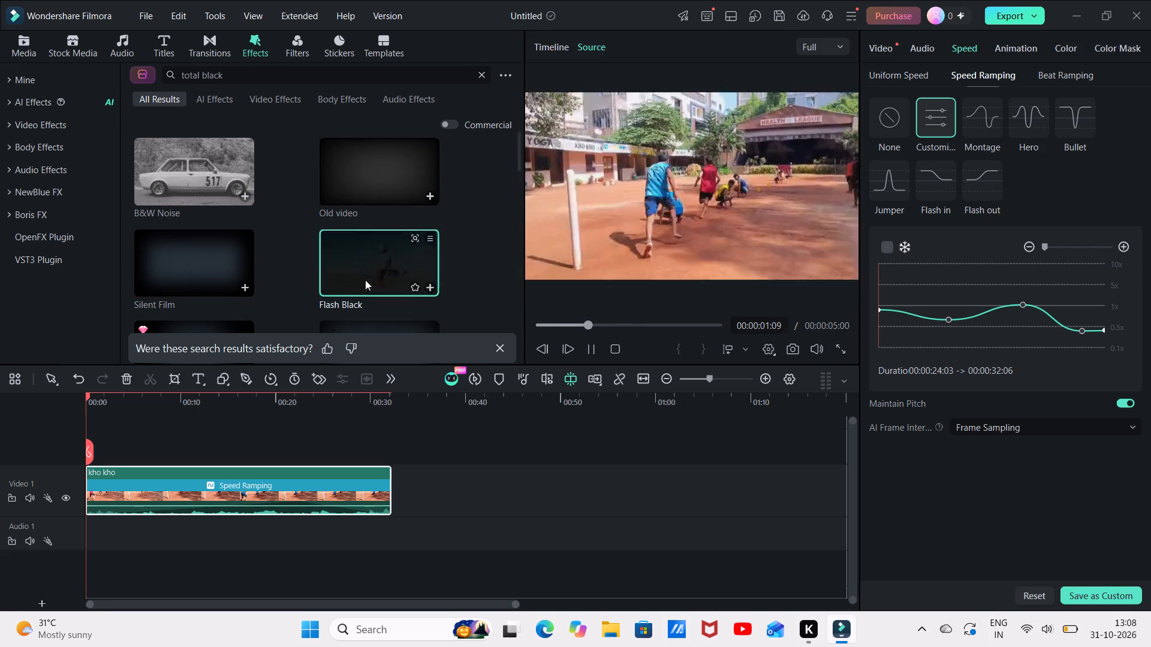
pyautogui.scroll(-1, 365, 280)
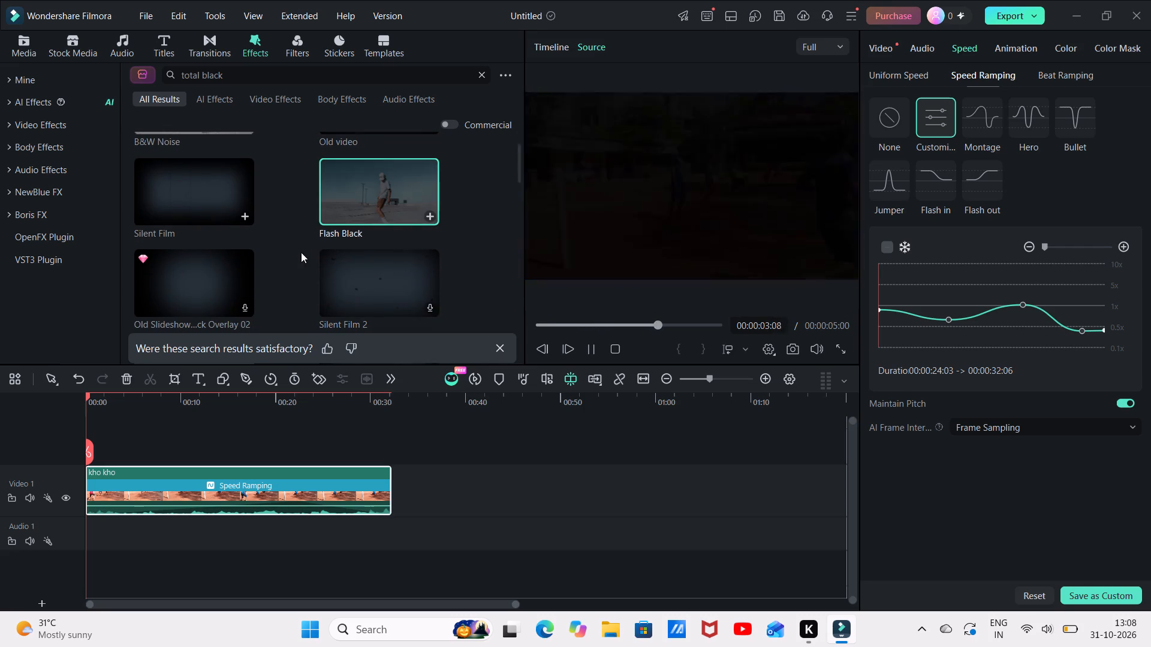
pyautogui.click(209, 252)
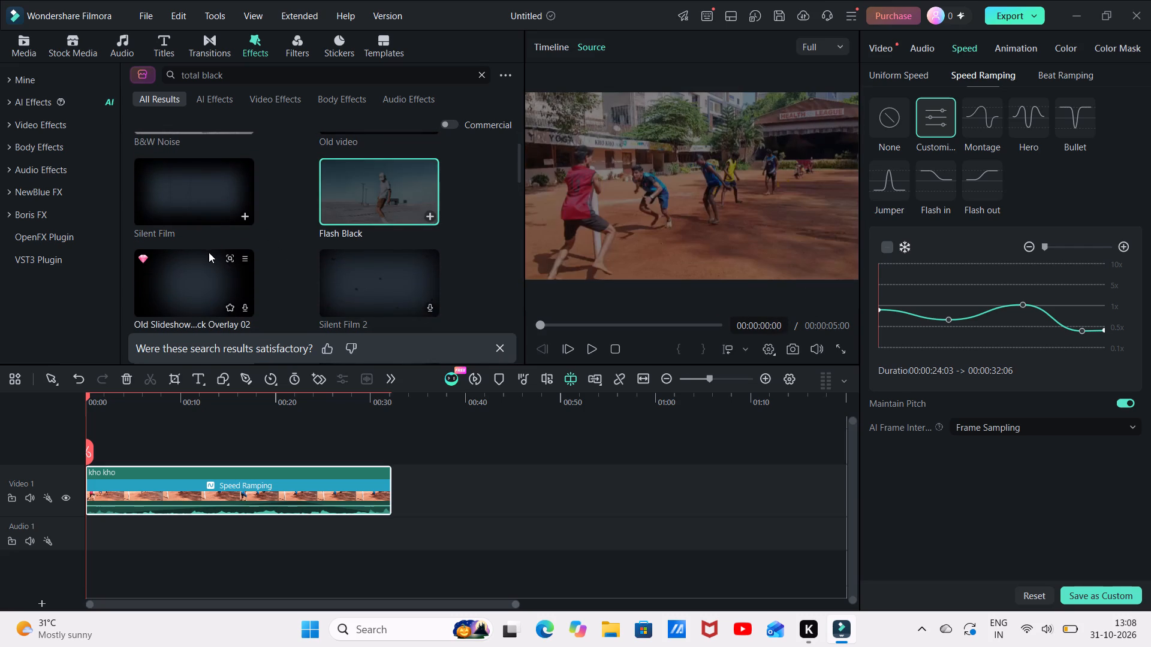
pyautogui.click(208, 204)
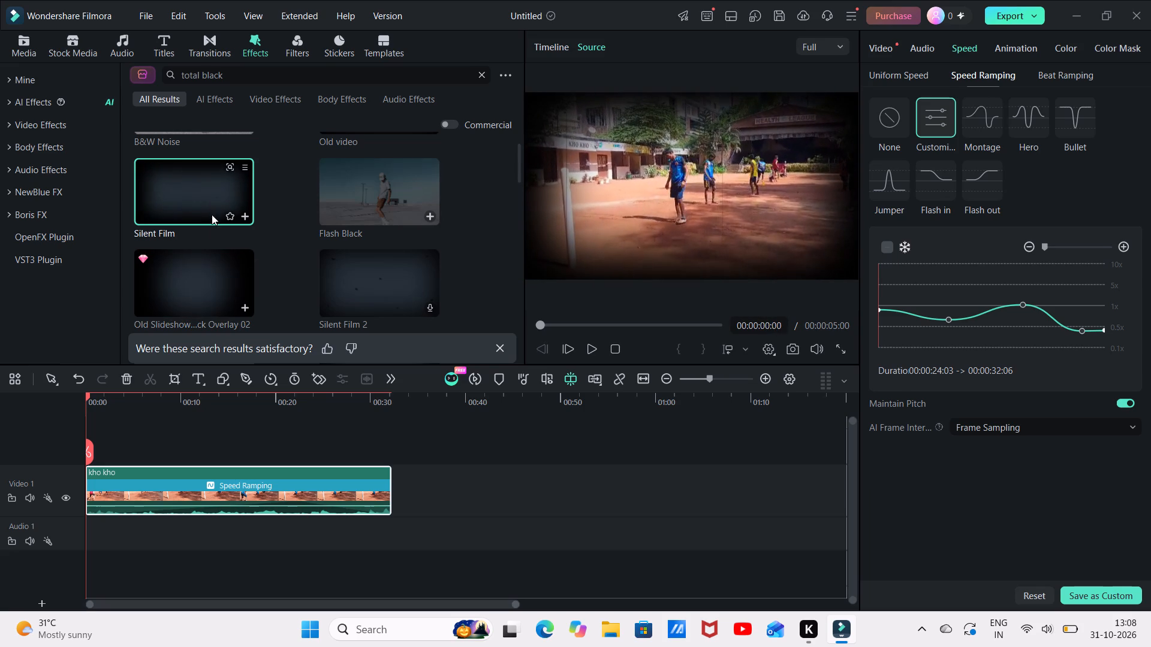
# Load the B&W Comic effect from further down the results and play its source preview.
pyautogui.scroll(-1, 221, 245)
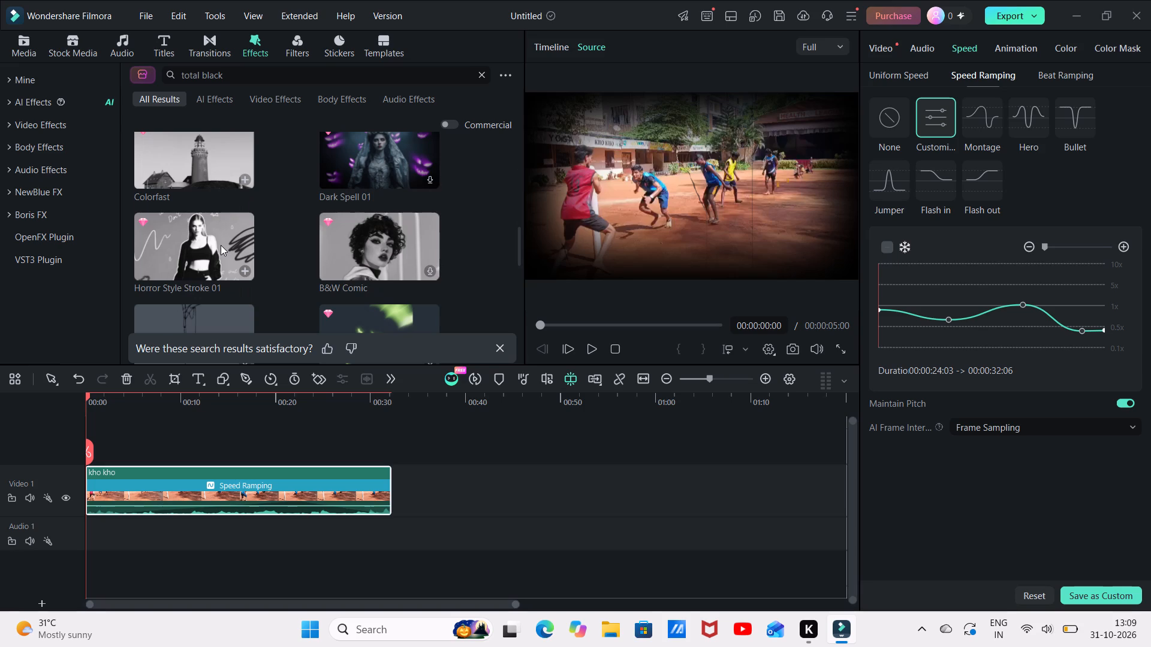
pyautogui.click(366, 244)
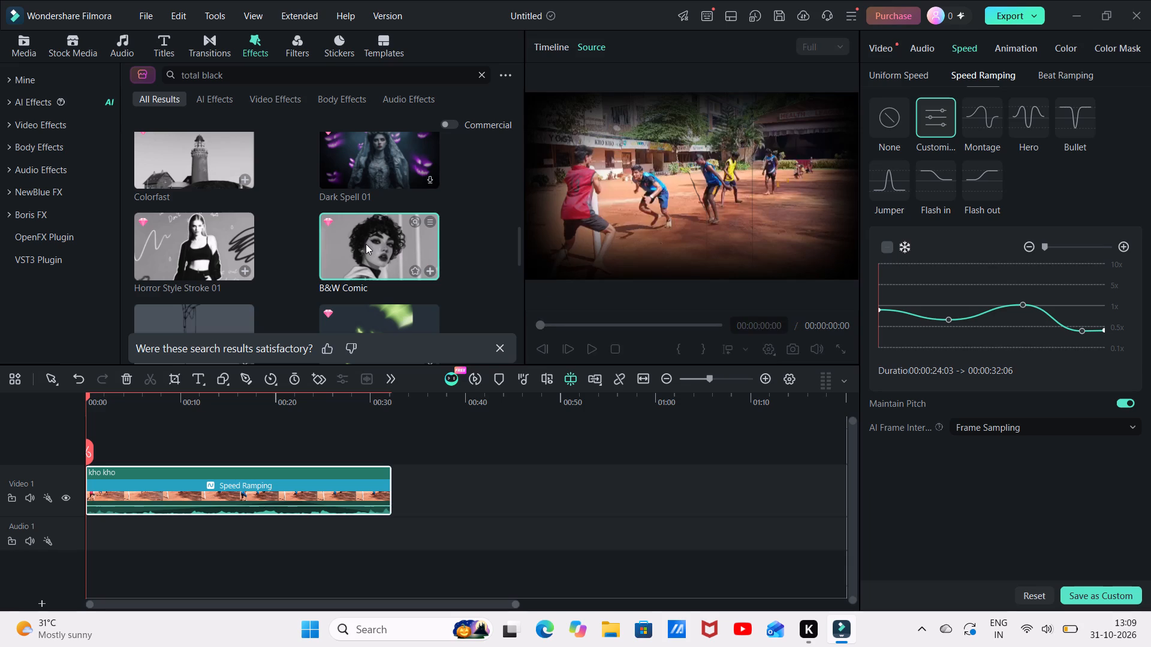
pyautogui.click(366, 244)
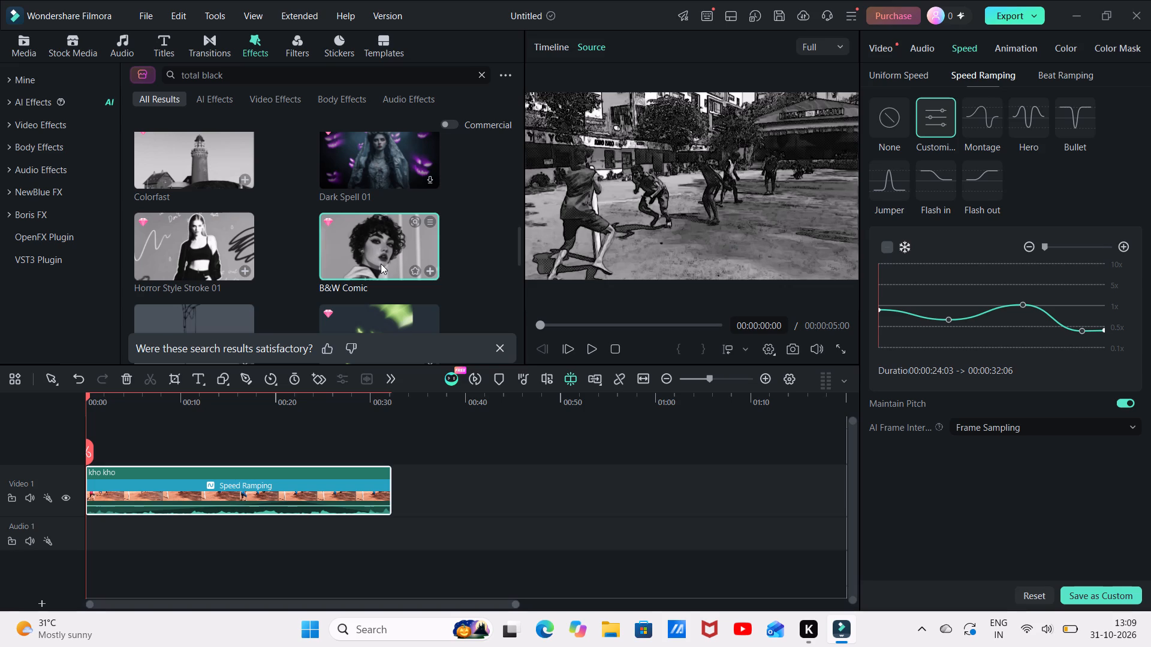
pyautogui.tripleClick(381, 264)
pyautogui.click(593, 347)
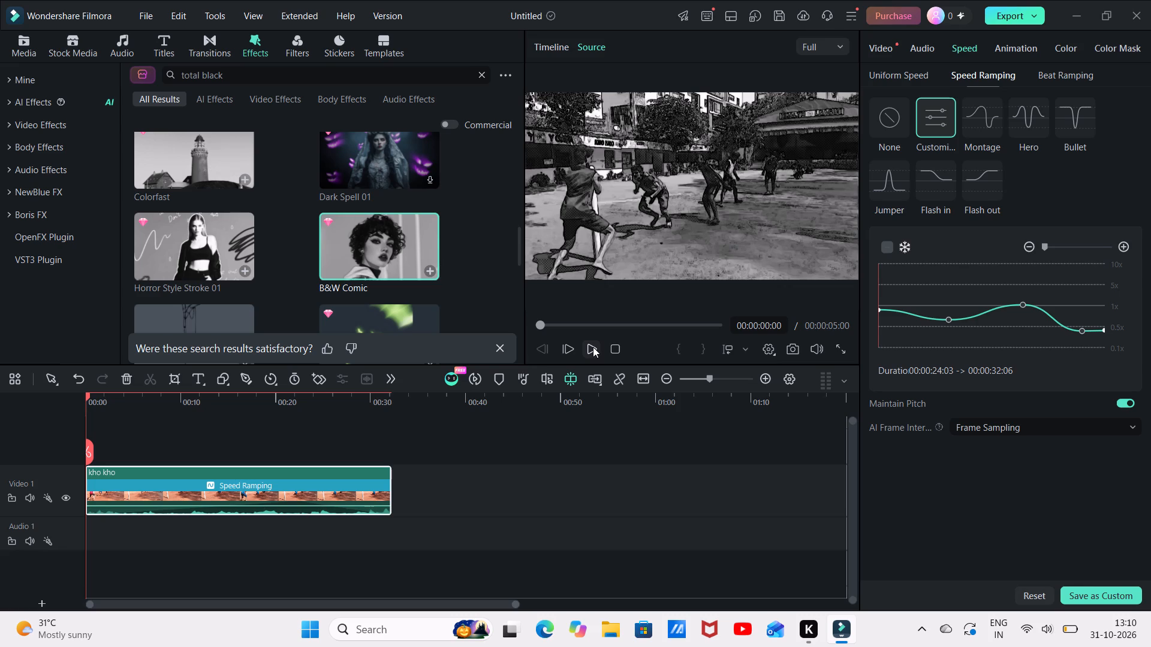
pyautogui.moveTo(590, 361); pyautogui.dragTo(590, 358)
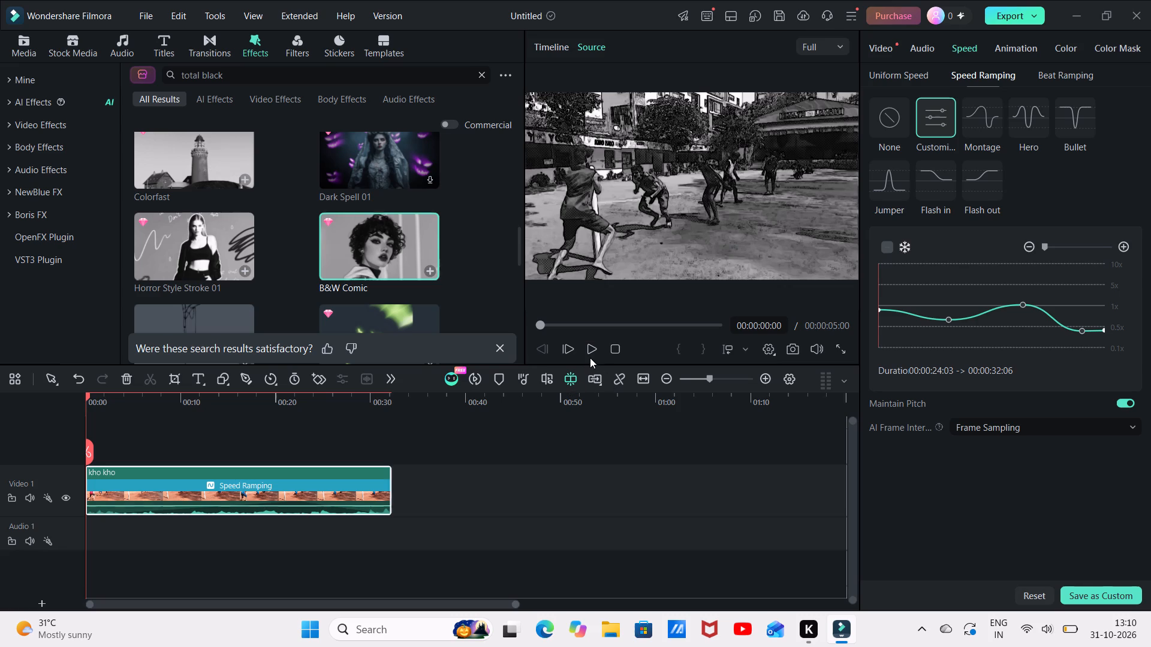
pyautogui.moveTo(590, 358); pyautogui.dragTo(590, 352)
pyautogui.click(590, 352)
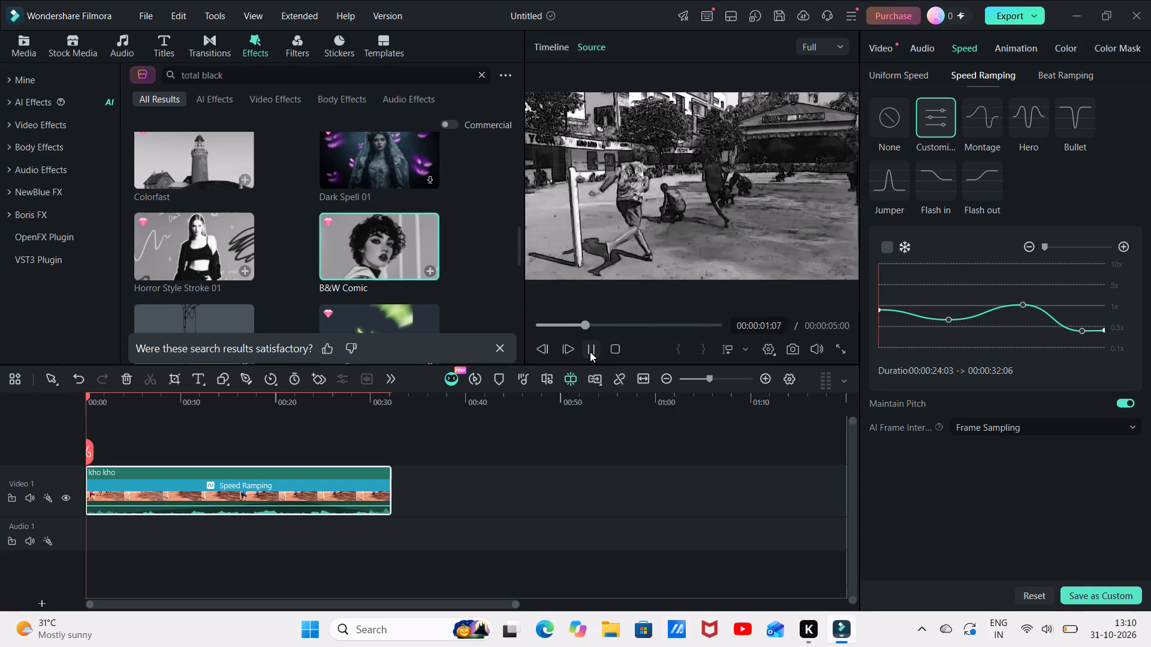
# Scrub the playhead through the kho kho clip and past its end, and play the timeline to review the clip.
pyautogui.hscroll(6, 421, 517)
pyautogui.hscroll(-3, 421, 517)
pyautogui.hscroll(4, 421, 517)
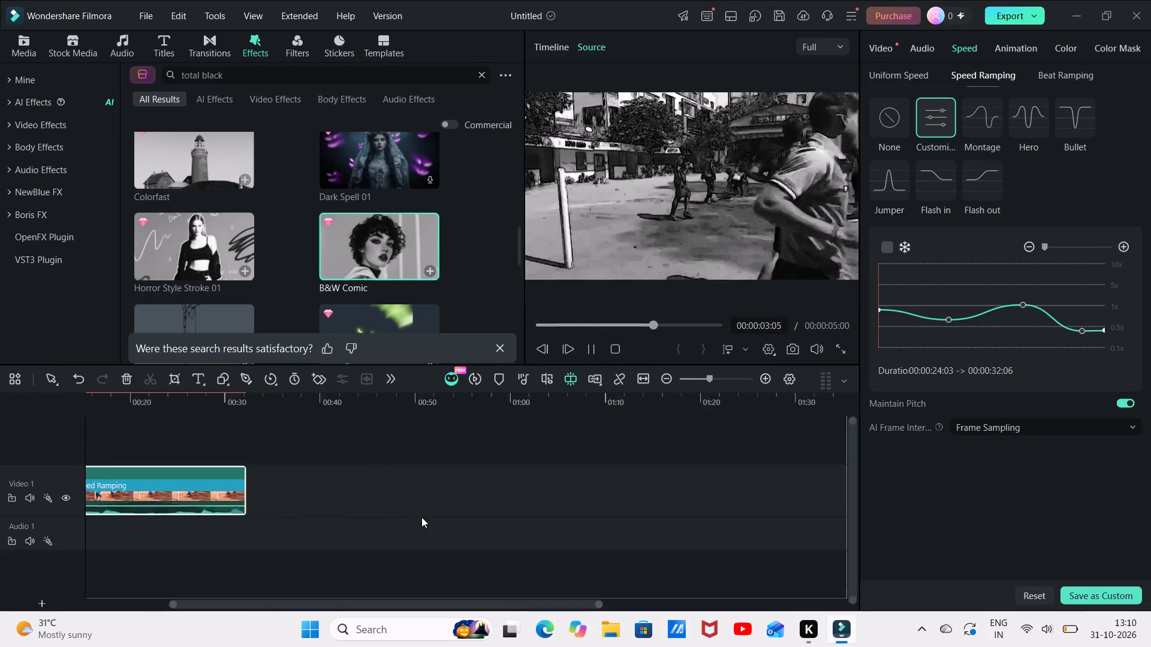
pyautogui.hscroll(5, 421, 517)
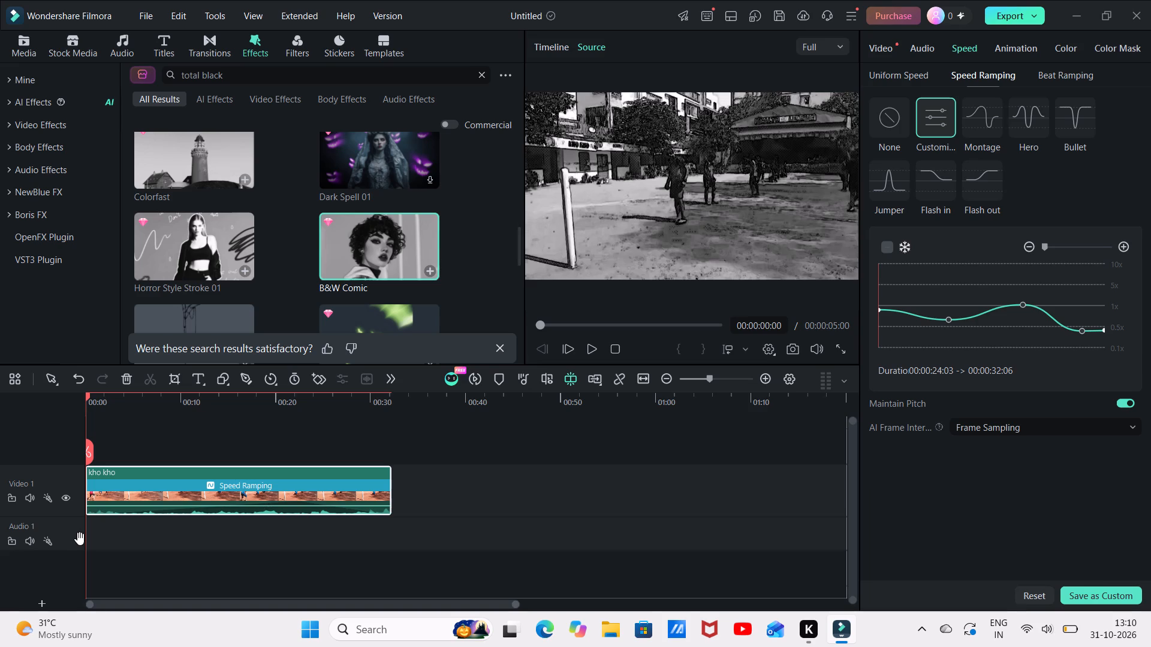
pyautogui.click(91, 539)
pyautogui.moveTo(85, 537); pyautogui.dragTo(86, 537)
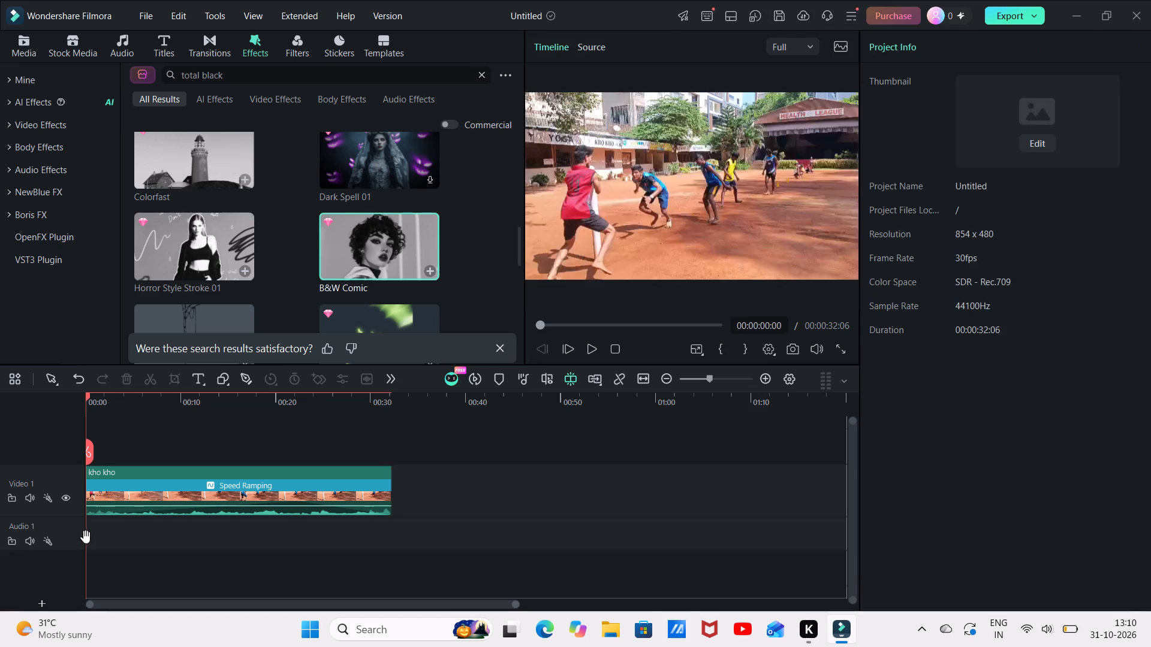
pyautogui.moveTo(86, 537); pyautogui.dragTo(94, 536)
pyautogui.moveTo(87, 458); pyautogui.dragTo(128, 461)
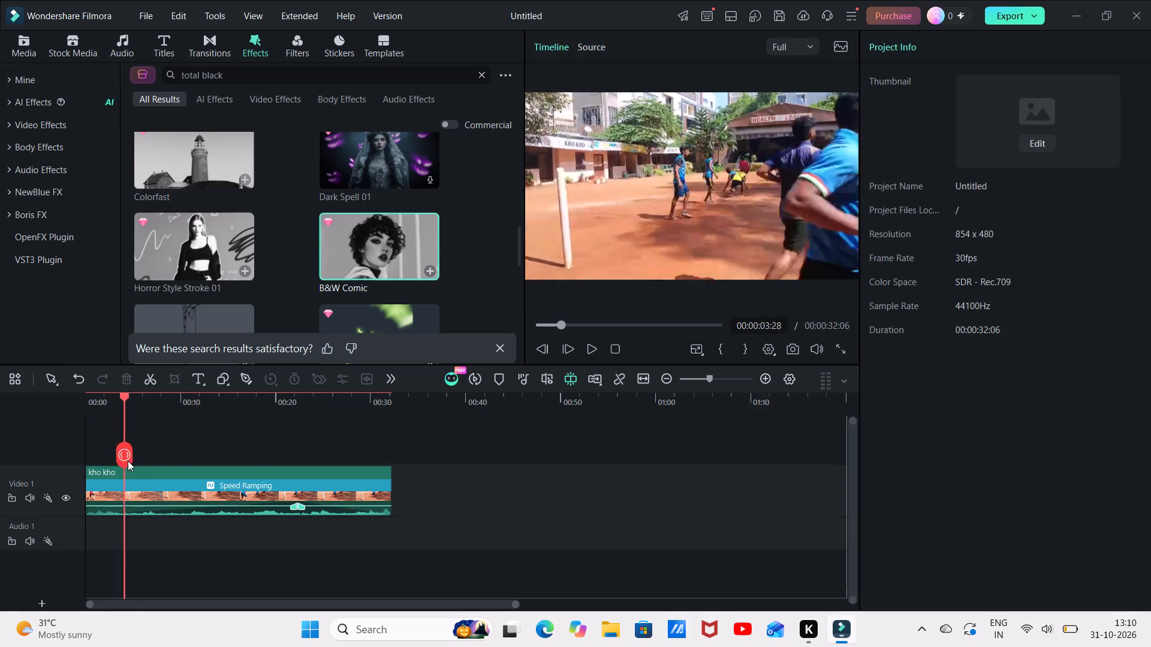
pyautogui.moveTo(128, 461); pyautogui.dragTo(442, 502)
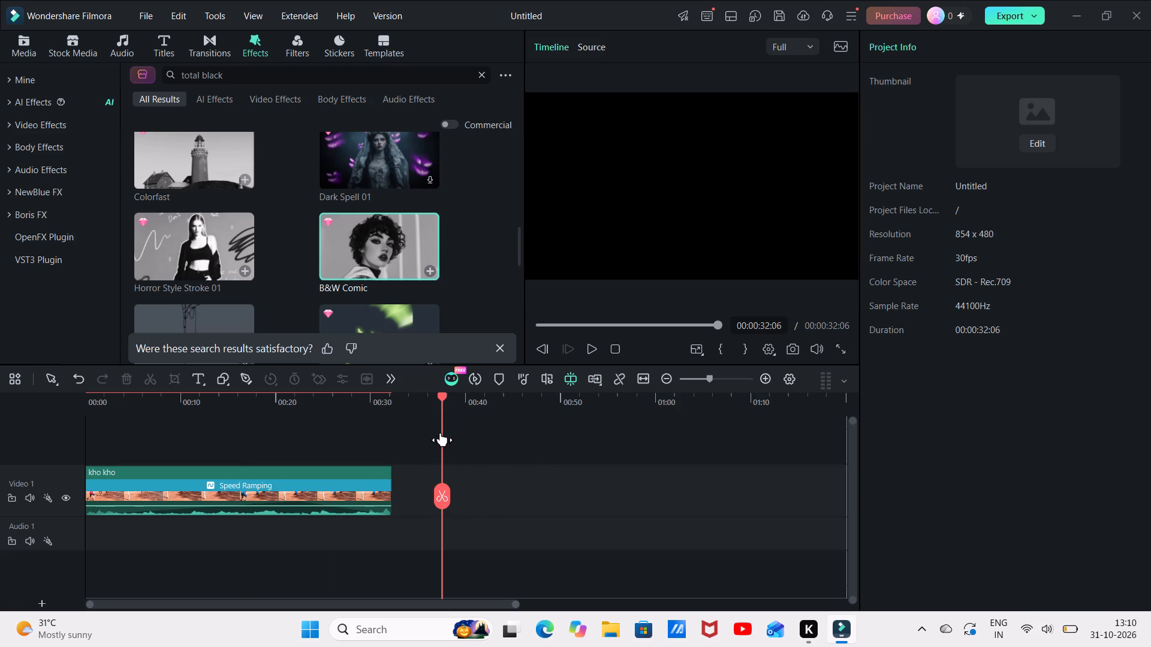
pyautogui.moveTo(441, 433); pyautogui.dragTo(658, 412)
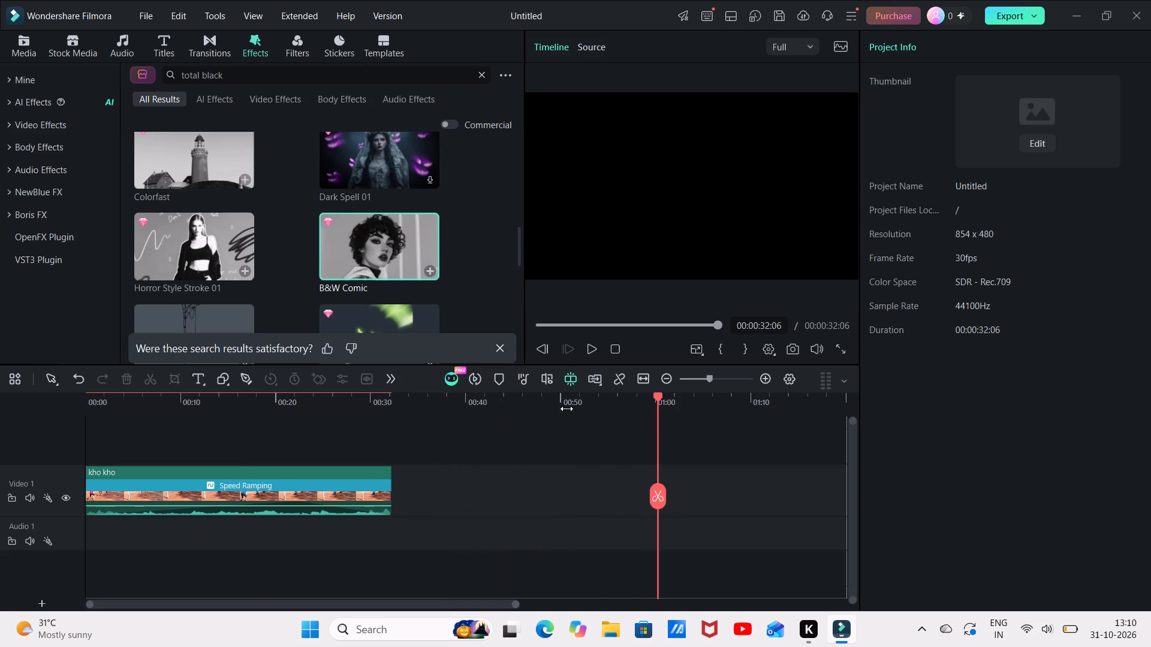
pyautogui.click(591, 352)
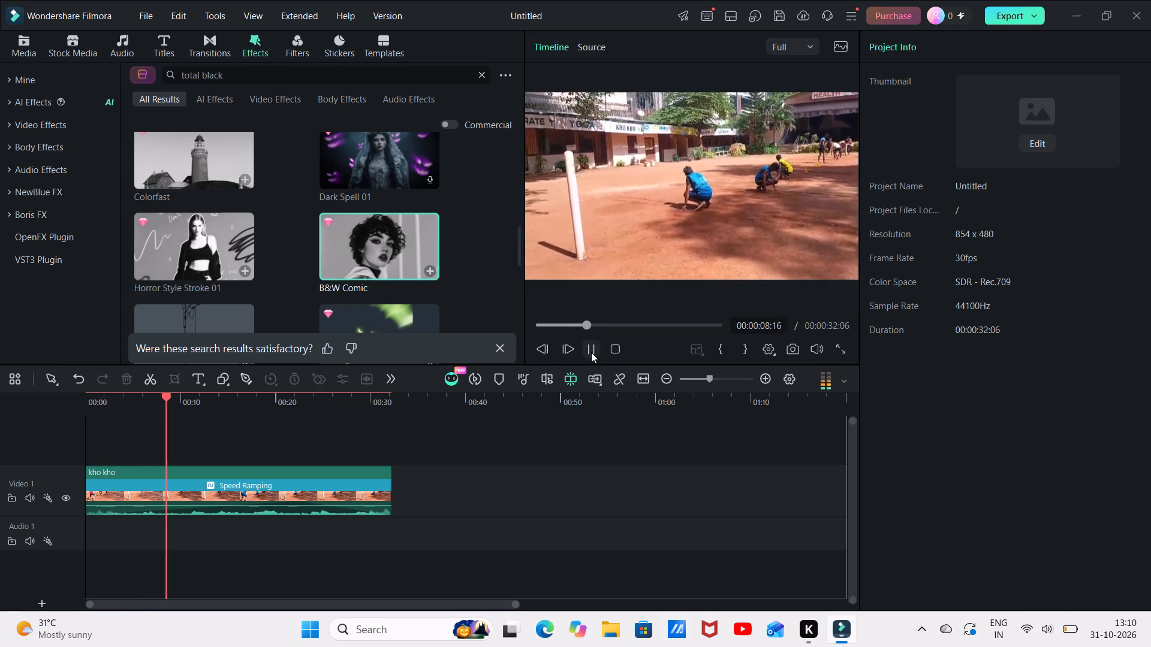
# Preview the B&W Comic effect again and return the playhead to the start of the timeline.
pyautogui.click(410, 247)
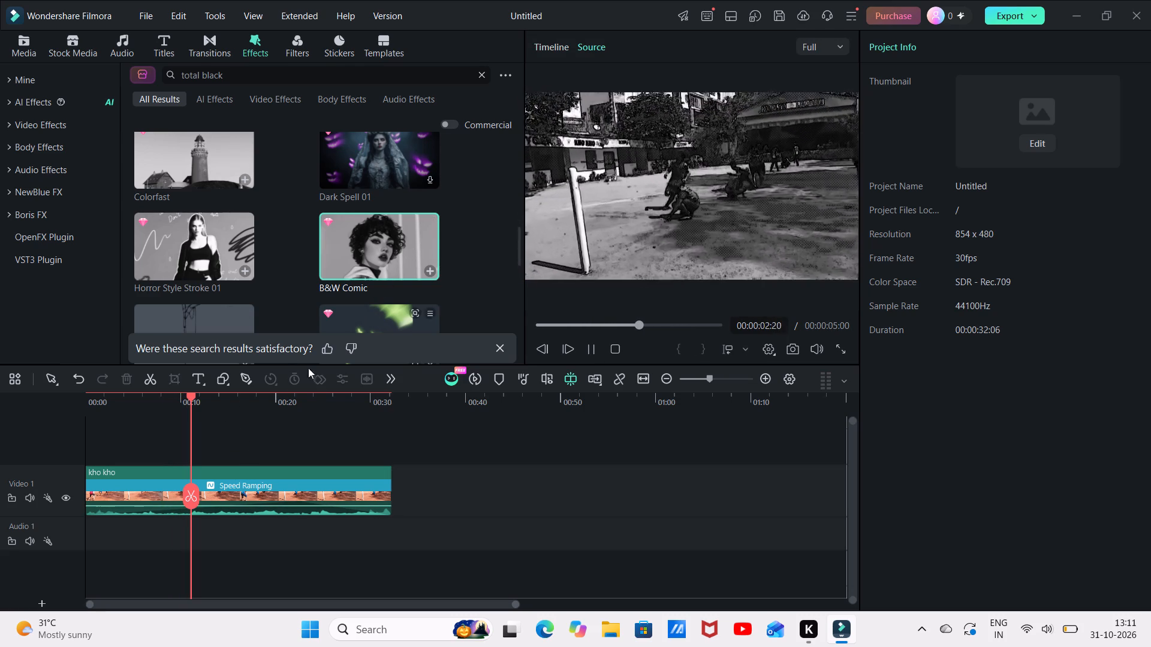
pyautogui.click(192, 443)
pyautogui.moveTo(191, 449); pyautogui.dragTo(82, 435)
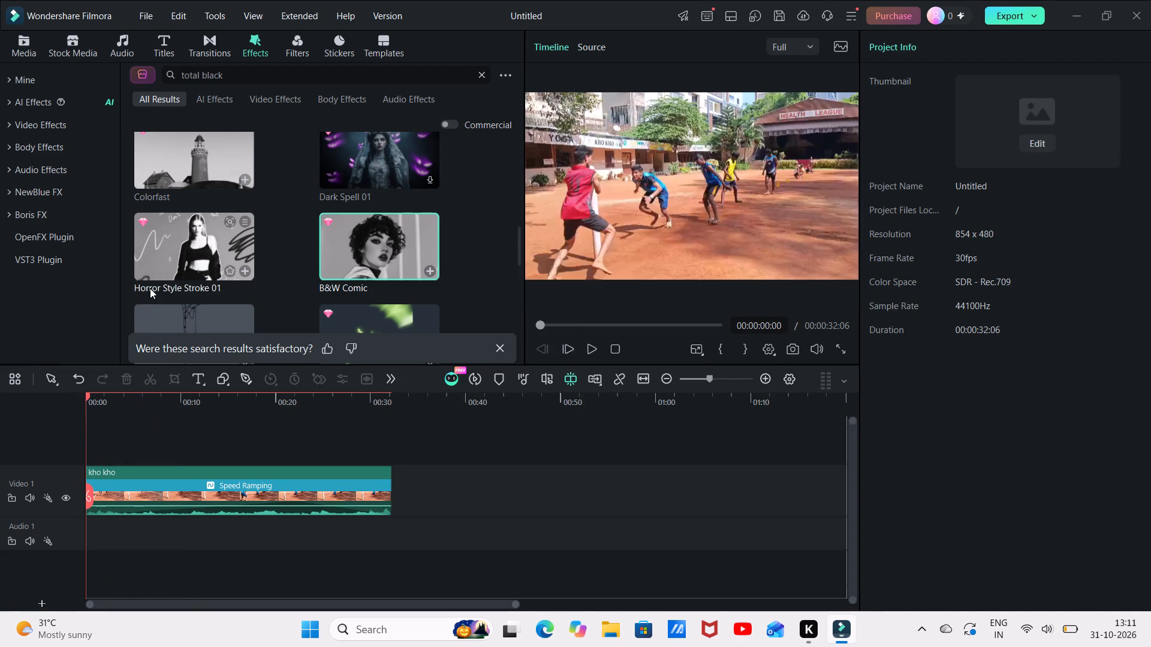
# Preview the effect below Horror Style Stroke 01, Movie Atmosphere Overlay 01 and Shadow A, and load the vertical 9-16 Halloween effect.
pyautogui.click(201, 323)
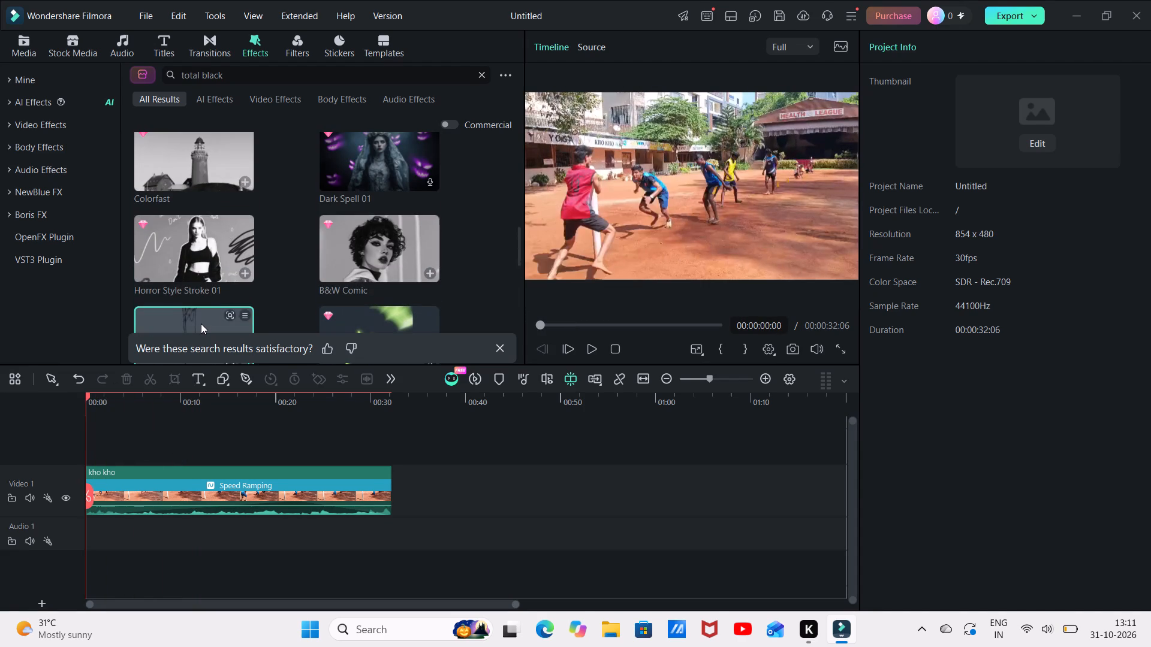
pyautogui.scroll(1, 201, 323)
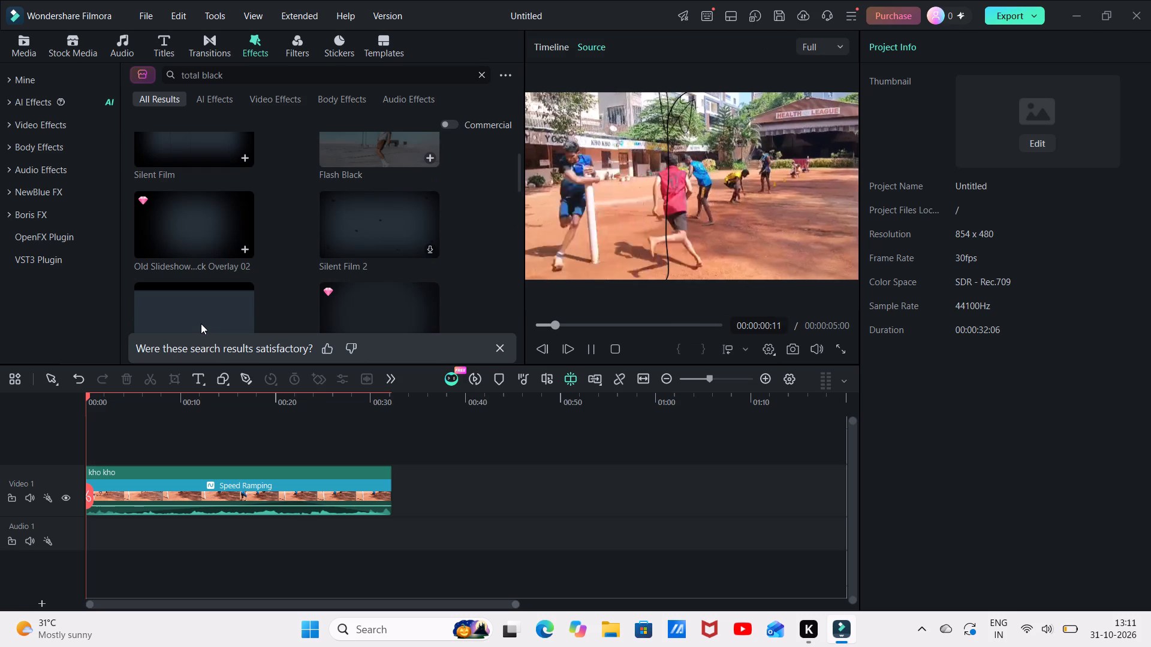
pyautogui.click(366, 310)
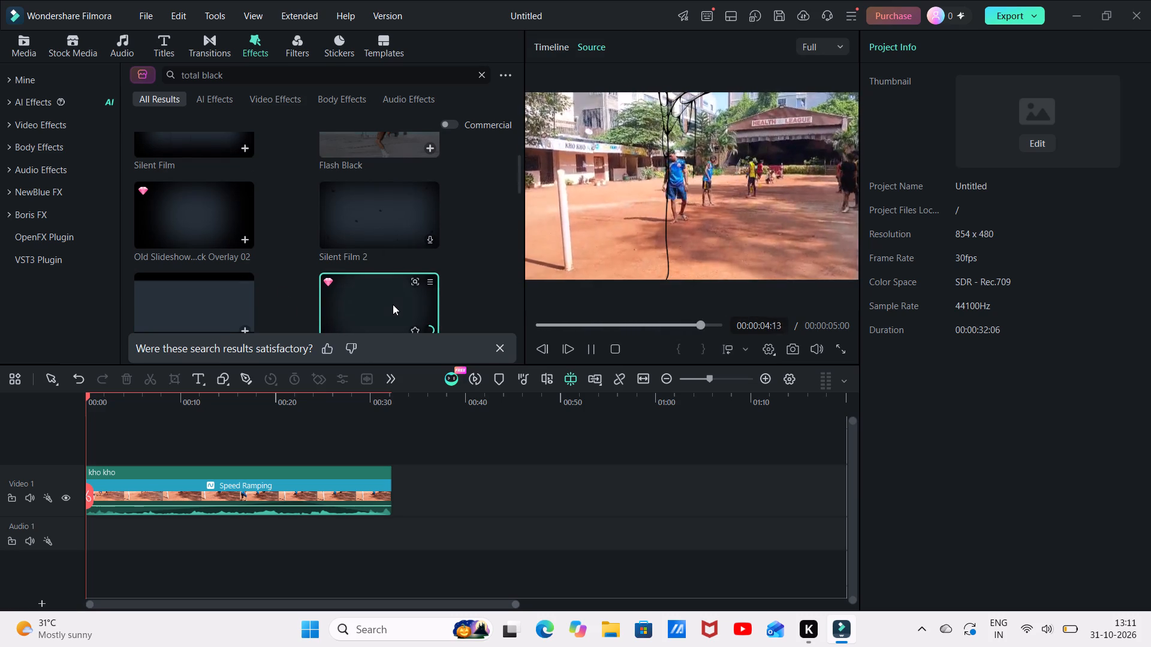
pyautogui.scroll(-1, 393, 304)
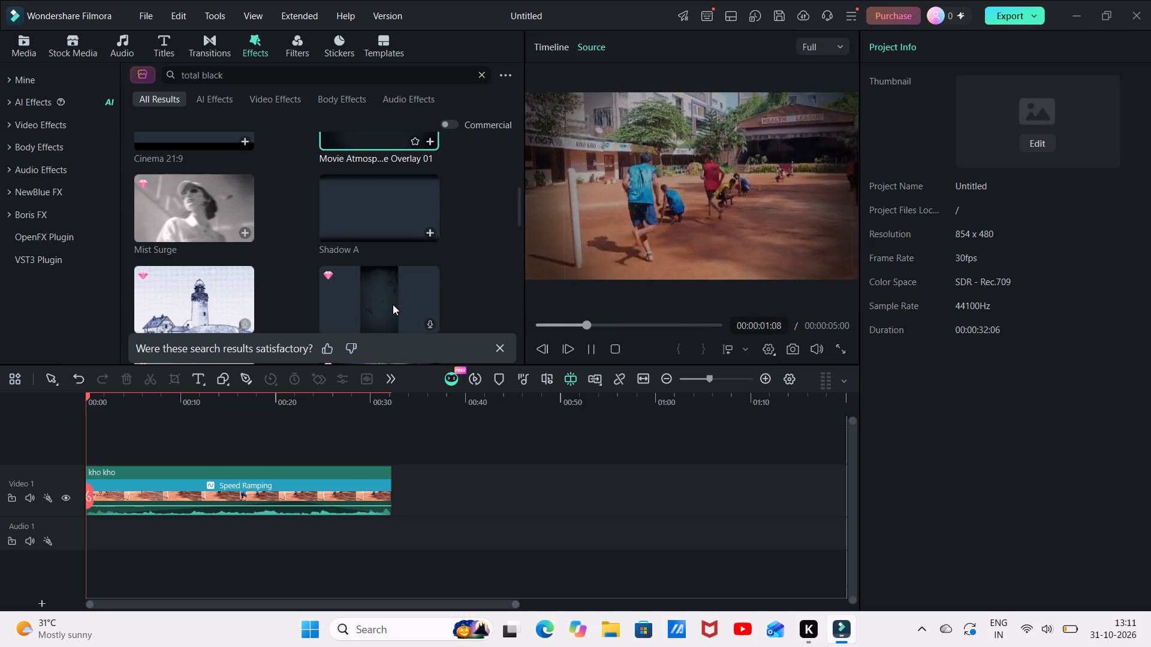
pyautogui.click(393, 304)
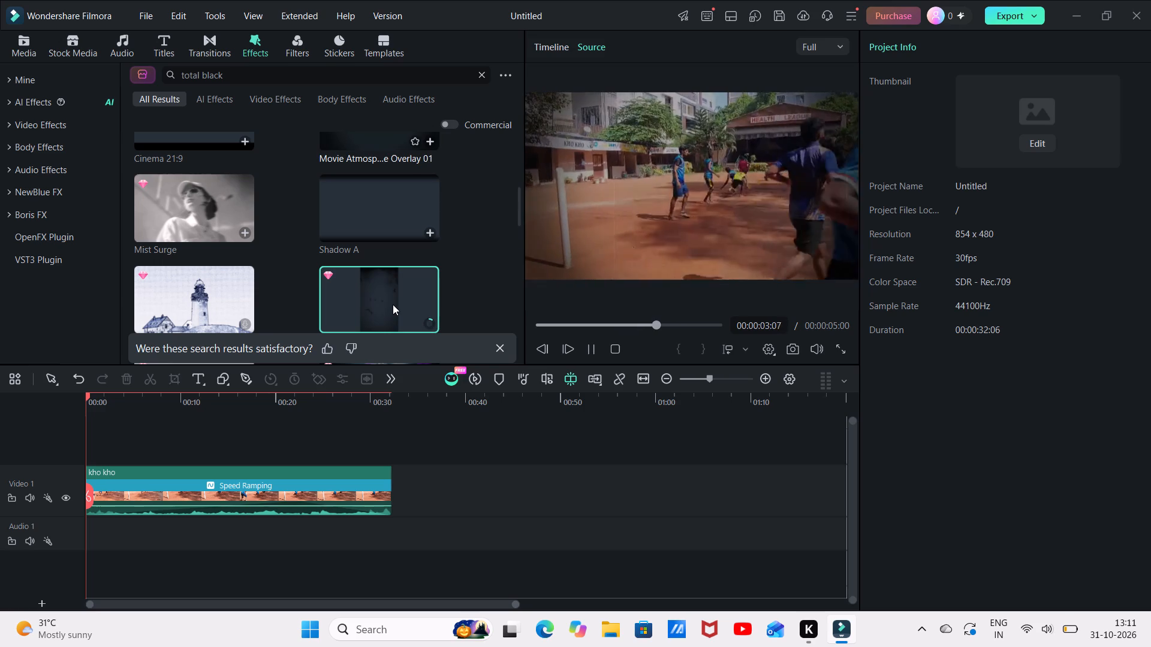
pyautogui.click(384, 216)
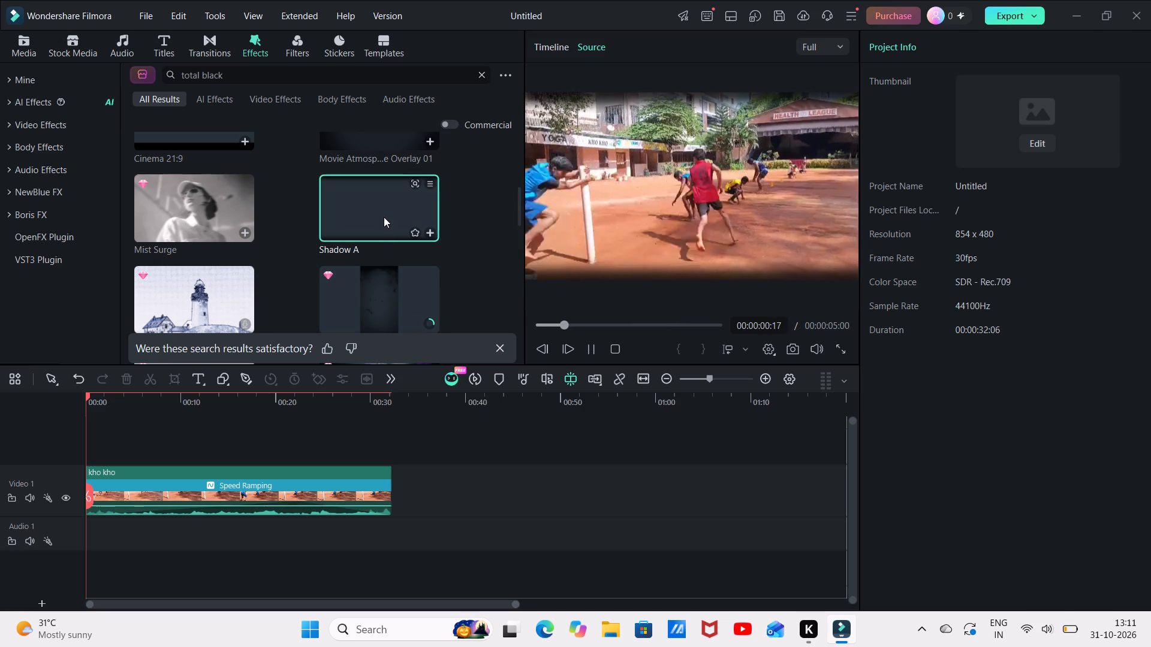
pyautogui.click(379, 295)
pyautogui.scroll(-1, 379, 295)
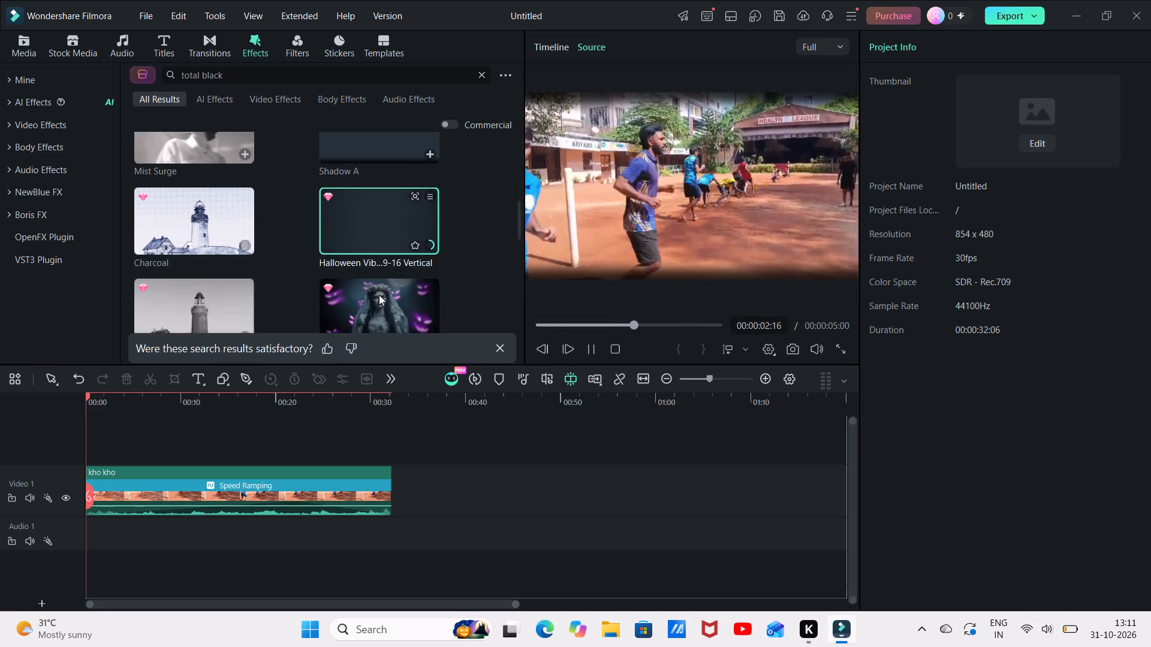
pyautogui.scroll(-1, 379, 295)
pyautogui.scroll(1, 379, 295)
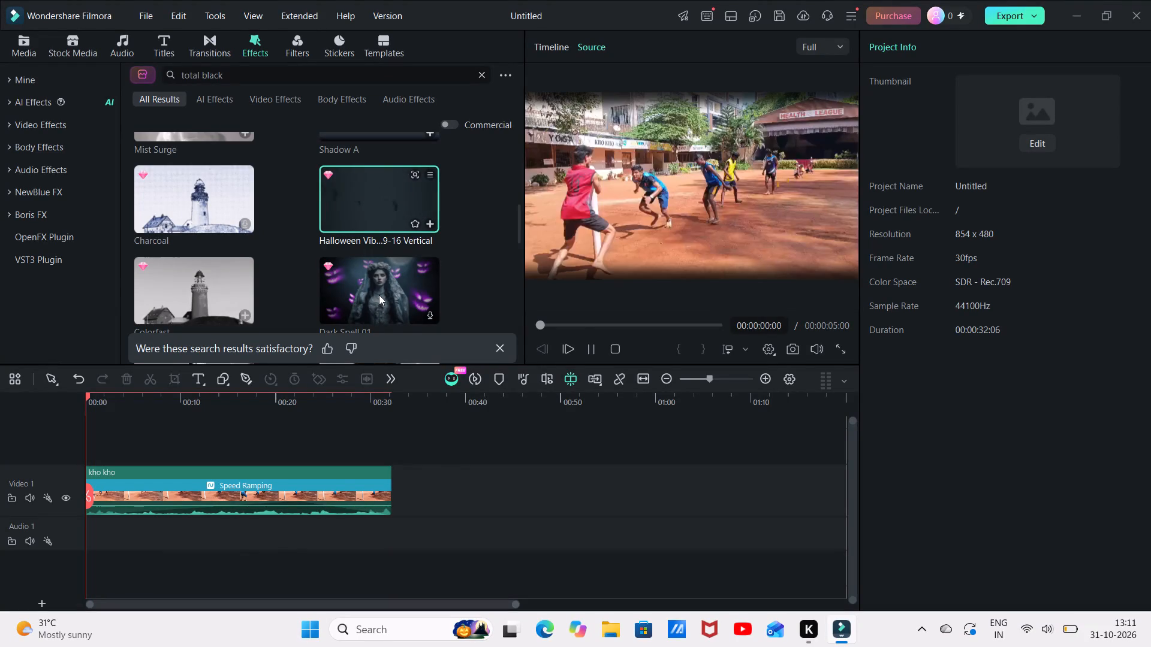
# Preview the vertical 9-16 Halloween effect and compare it with the Shadow A effect.
pyautogui.click(364, 198)
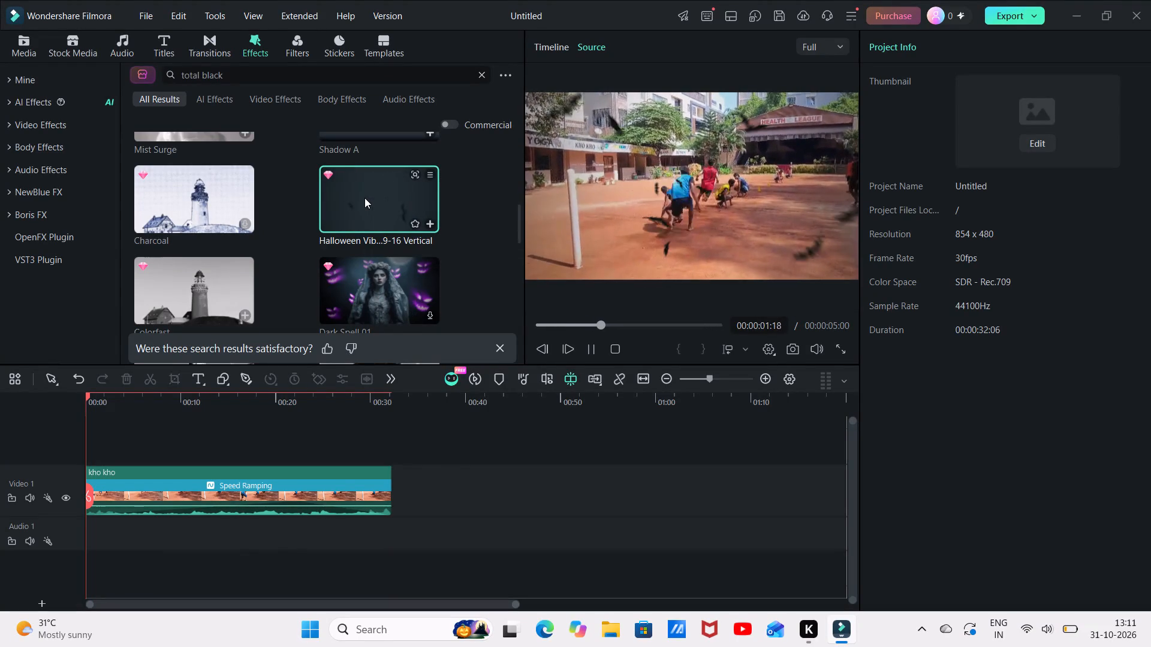
pyautogui.scroll(-1, 364, 240)
pyautogui.scroll(1, 364, 240)
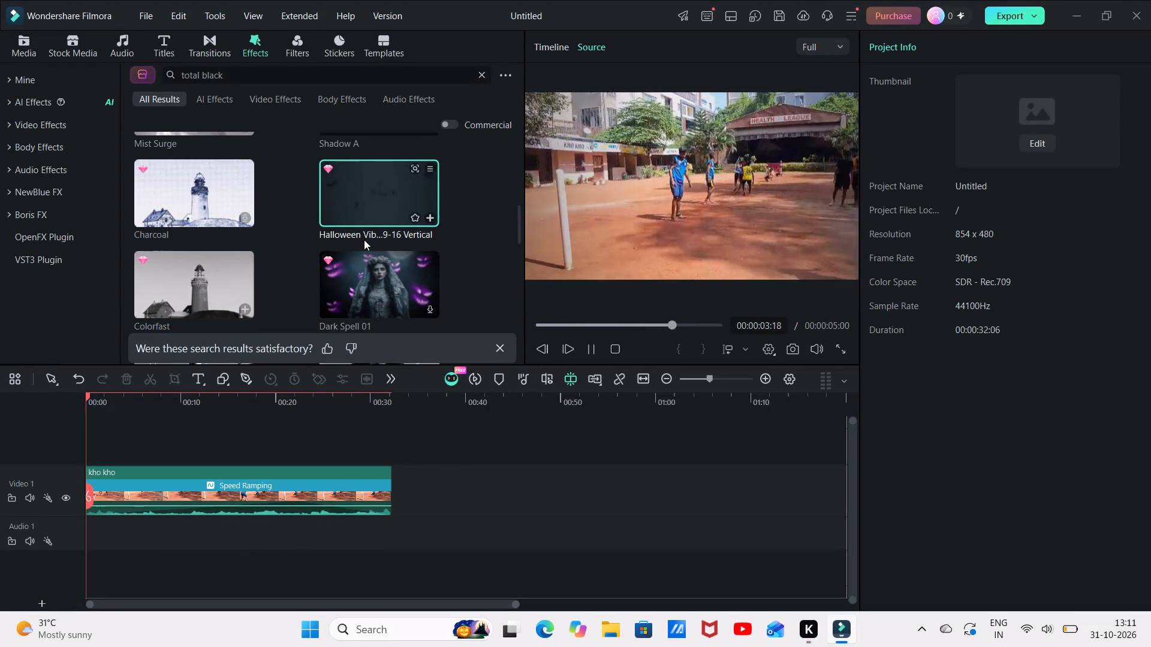
pyautogui.scroll(1, 364, 240)
pyautogui.scroll(-1, 364, 240)
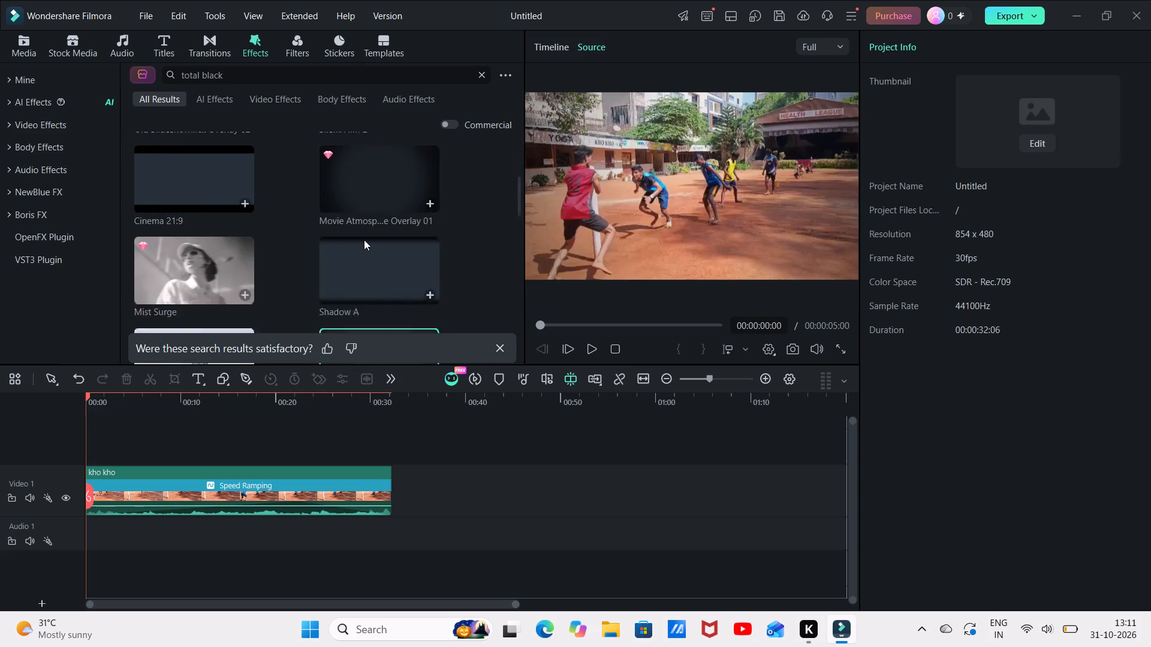
pyautogui.click(364, 240)
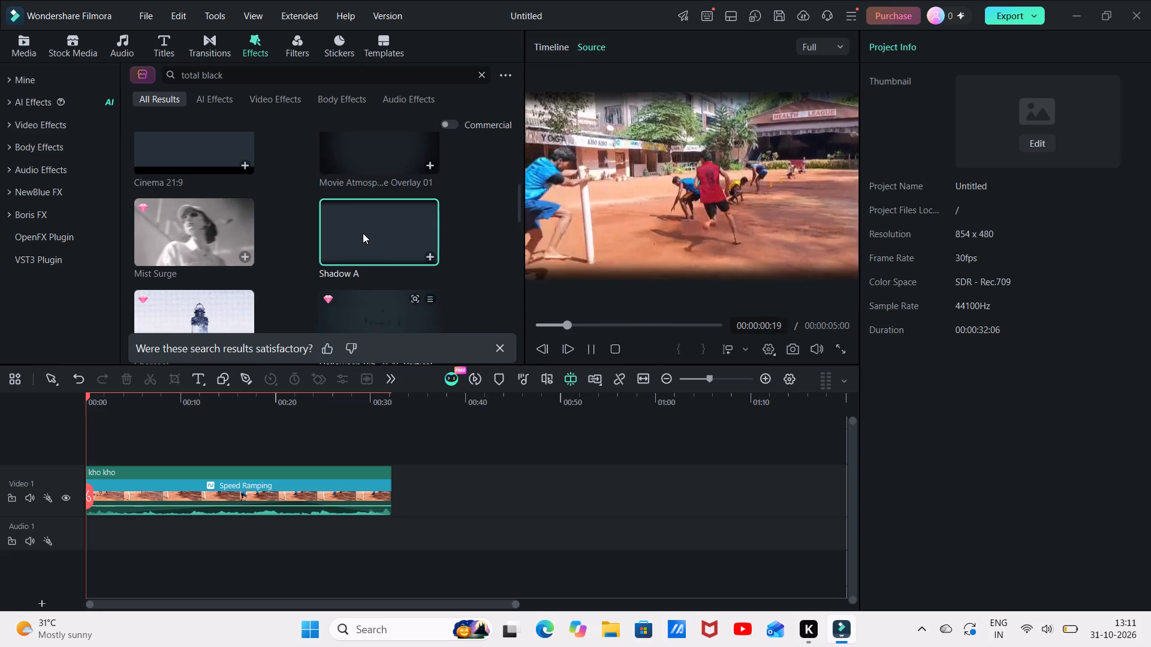
# Preview the Movie Atmosphere Overlay 01 effect and apply it to the kho kho clip on Video 1.
pyautogui.click(358, 166)
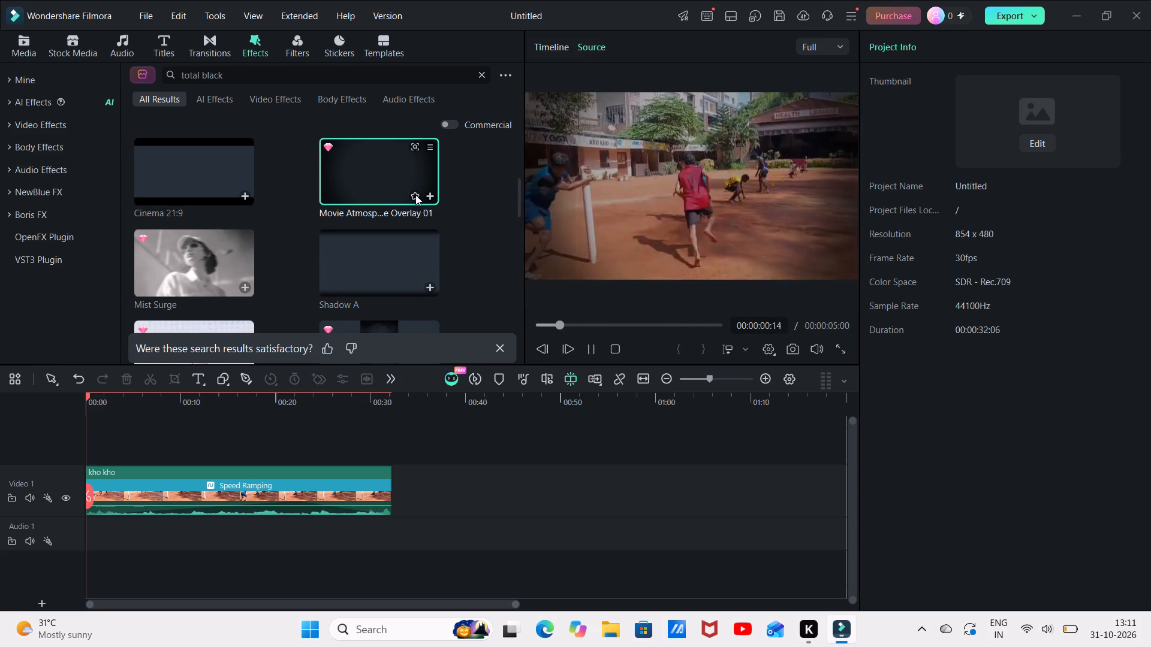
pyautogui.moveTo(388, 166); pyautogui.dragTo(166, 436)
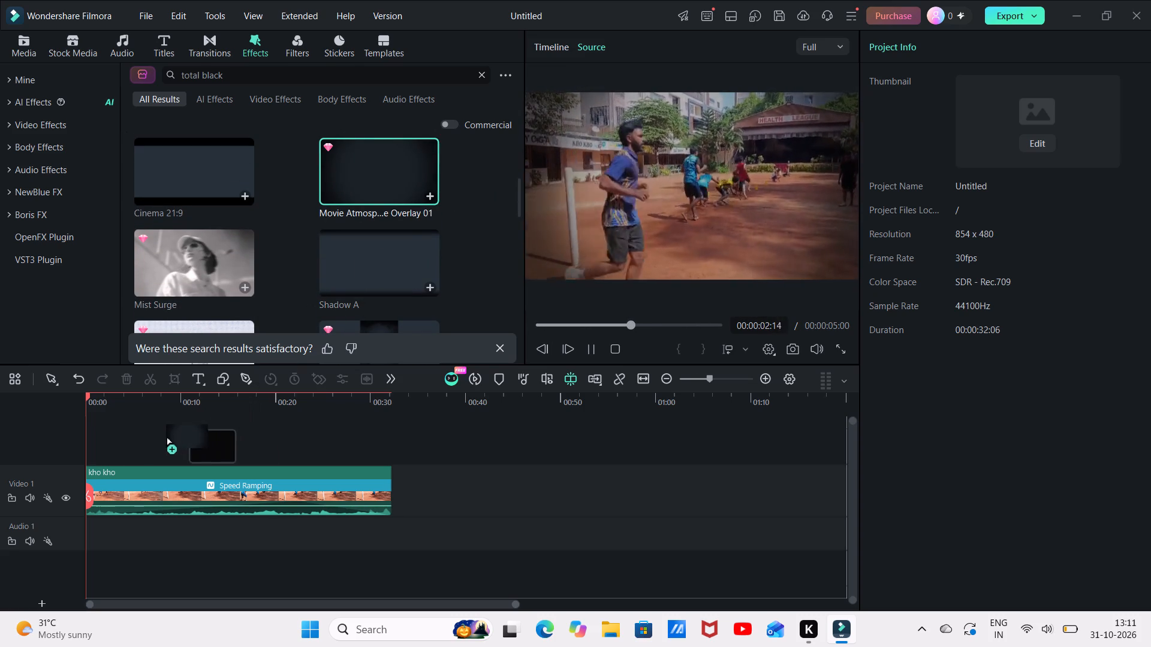
pyautogui.moveTo(166, 436); pyautogui.dragTo(112, 482)
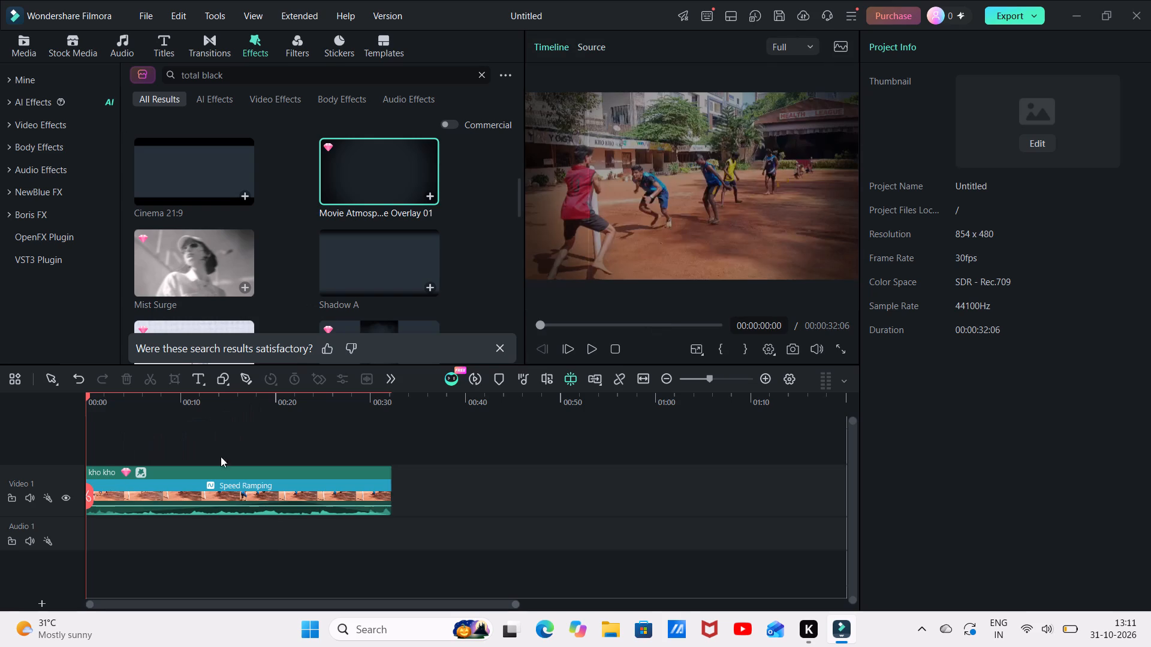
# Play the timeline from the start to review the kho kho clip with the overlay effect.
pyautogui.click(590, 347)
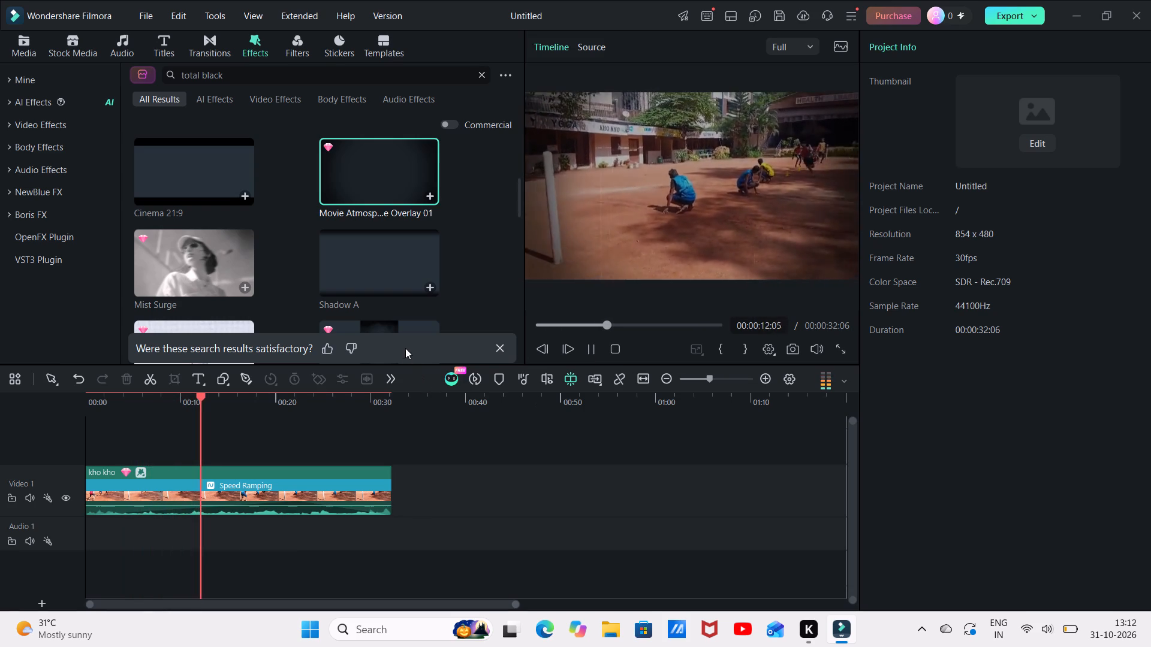
# Check the AI effects for the total black search, and preview Old video, Flash Black and Shadow A among the video effects.
pyautogui.click(222, 96)
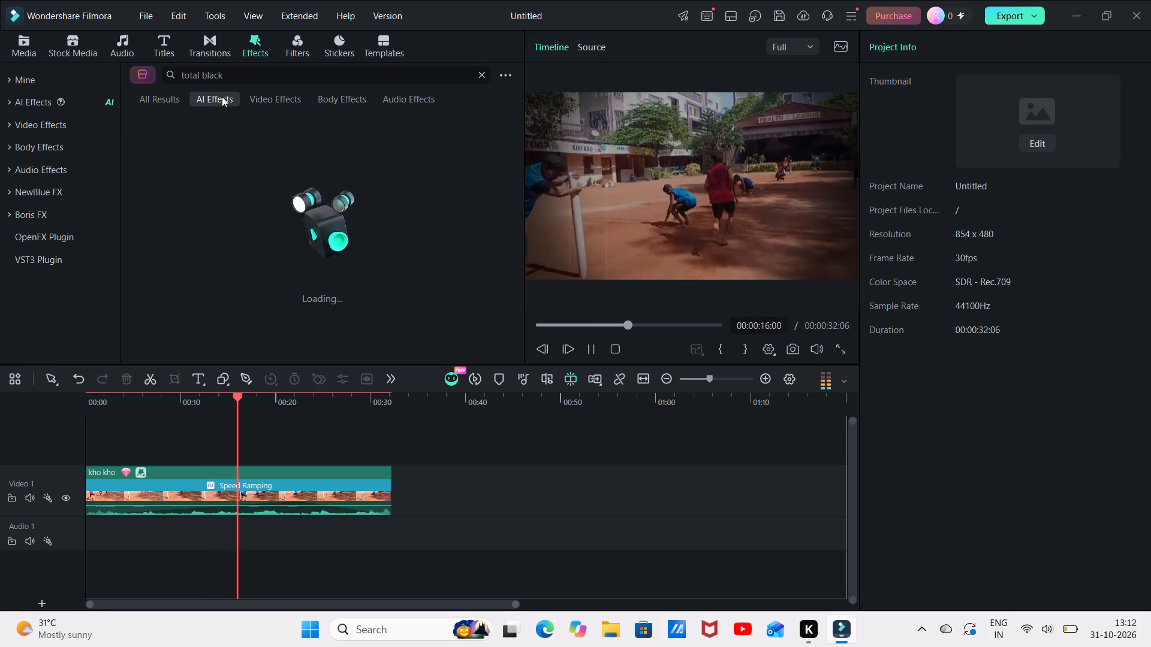
pyautogui.click(263, 98)
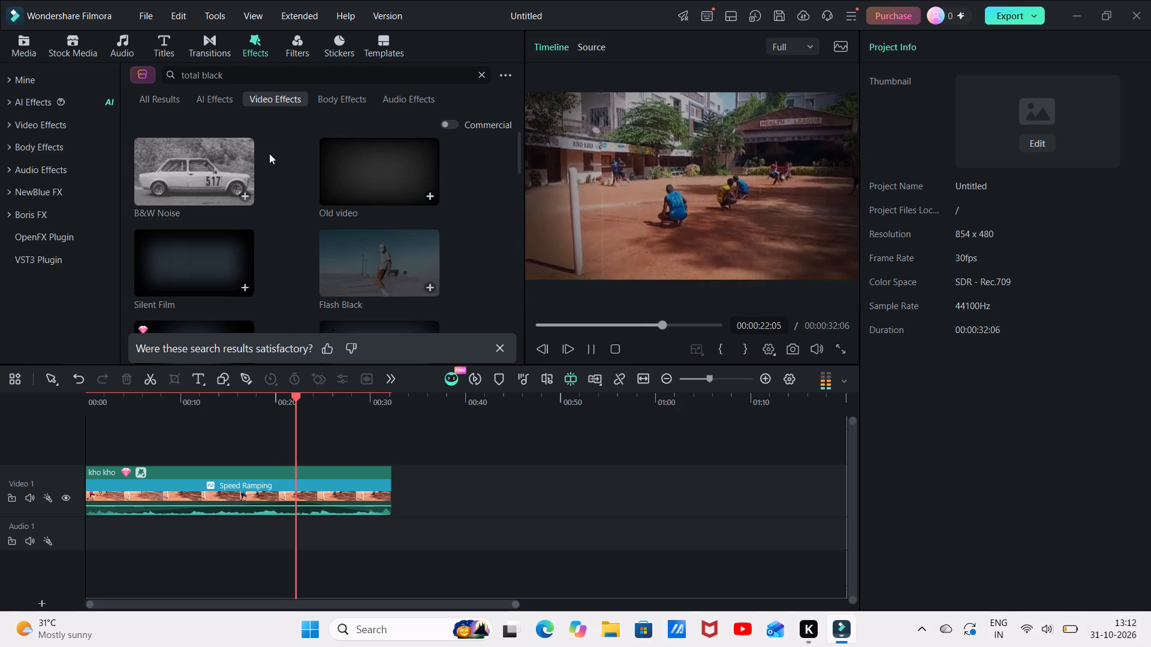
pyautogui.click(344, 171)
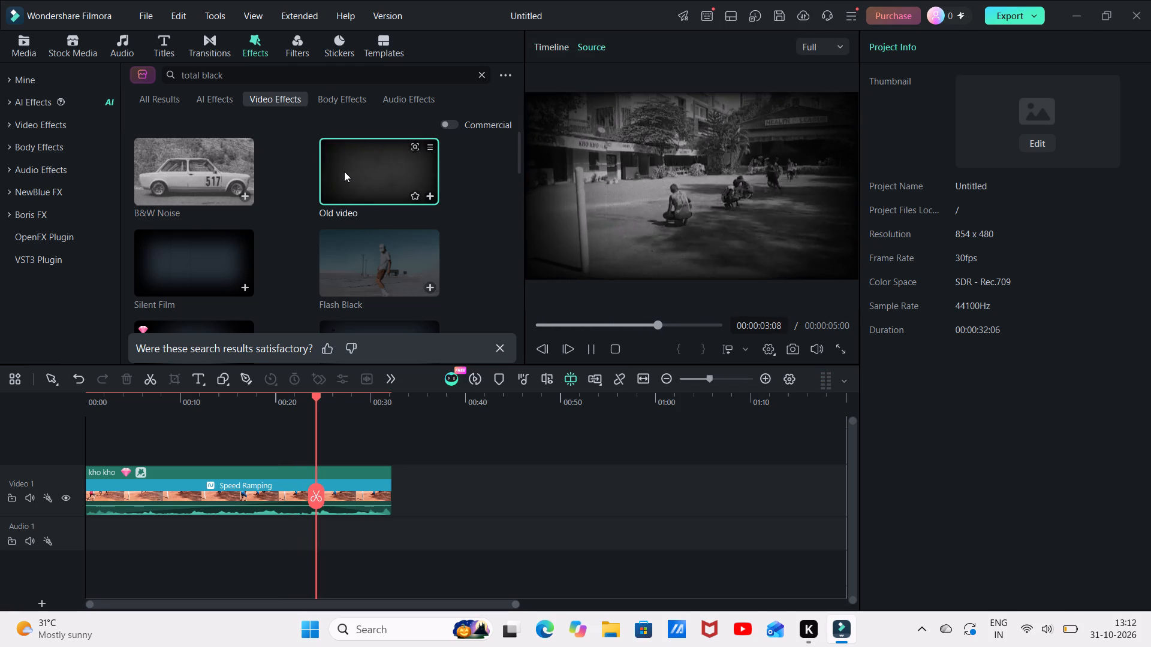
pyautogui.click(342, 250)
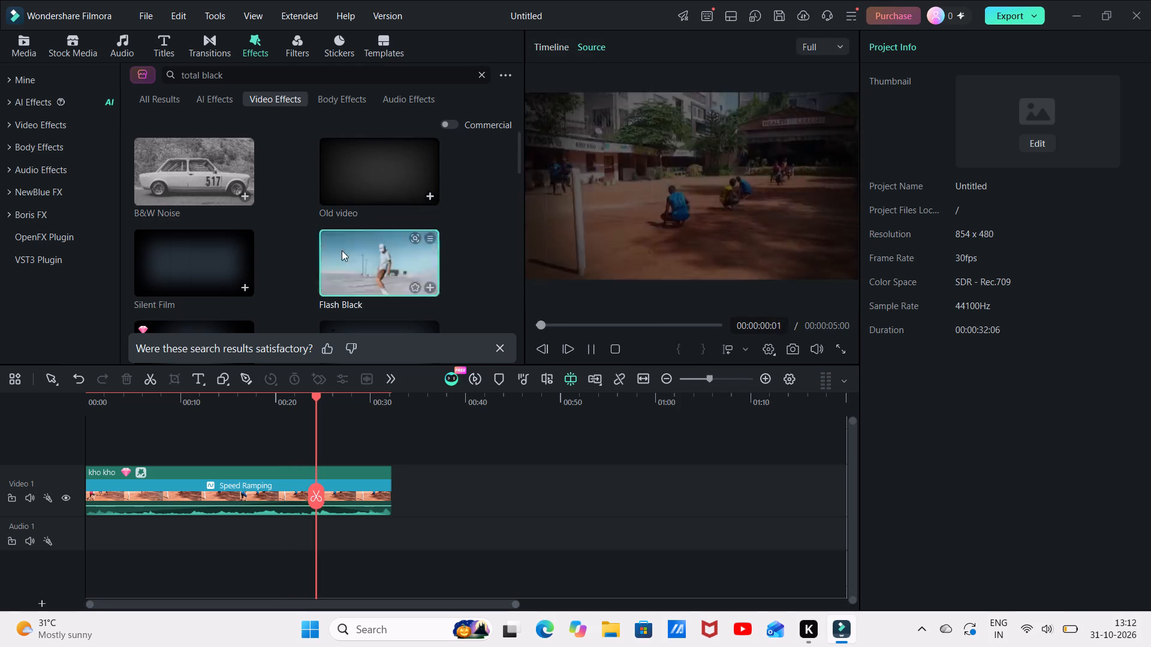
pyautogui.scroll(-1, 342, 250)
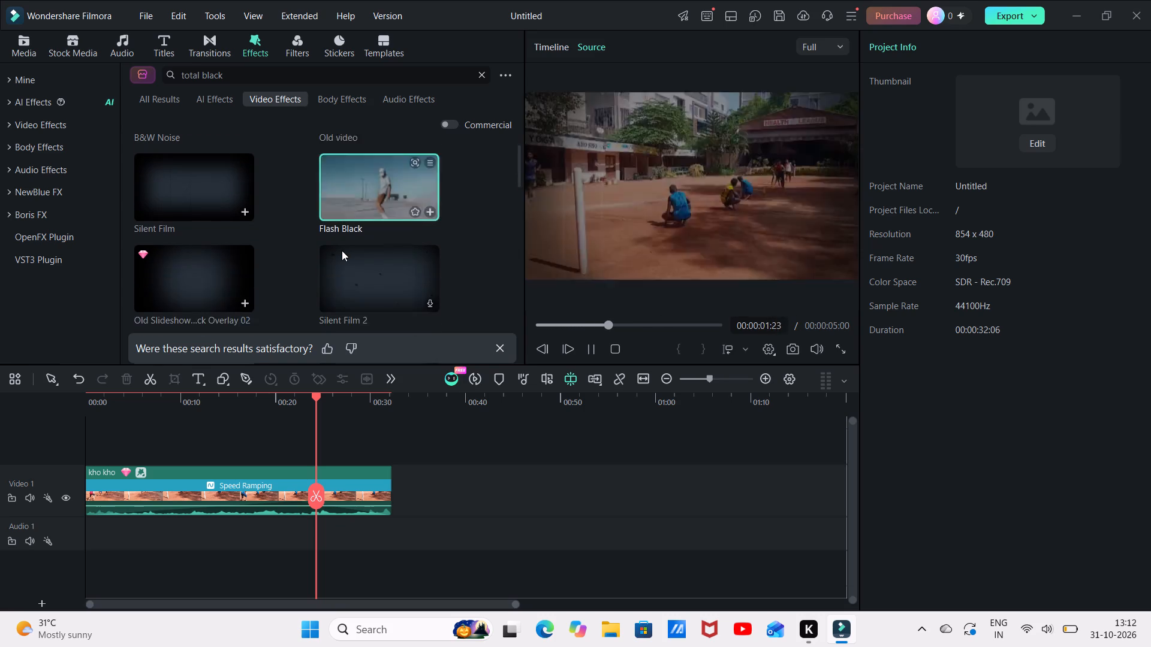
pyautogui.scroll(-2, 342, 250)
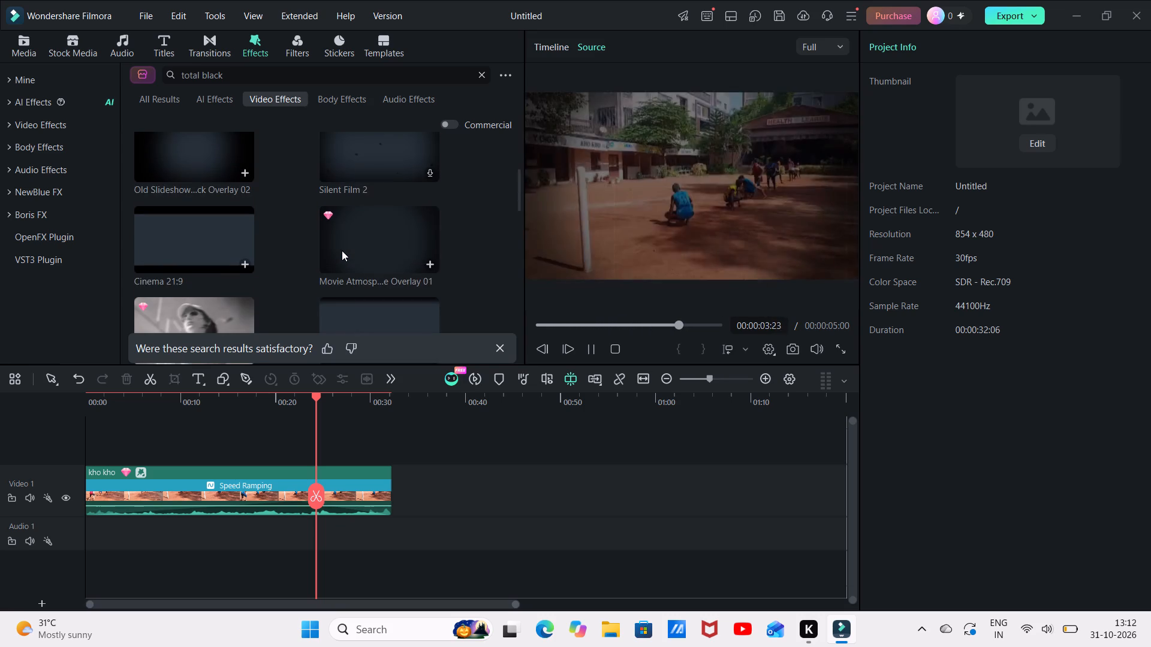
pyautogui.scroll(-1, 342, 250)
pyautogui.click(349, 221)
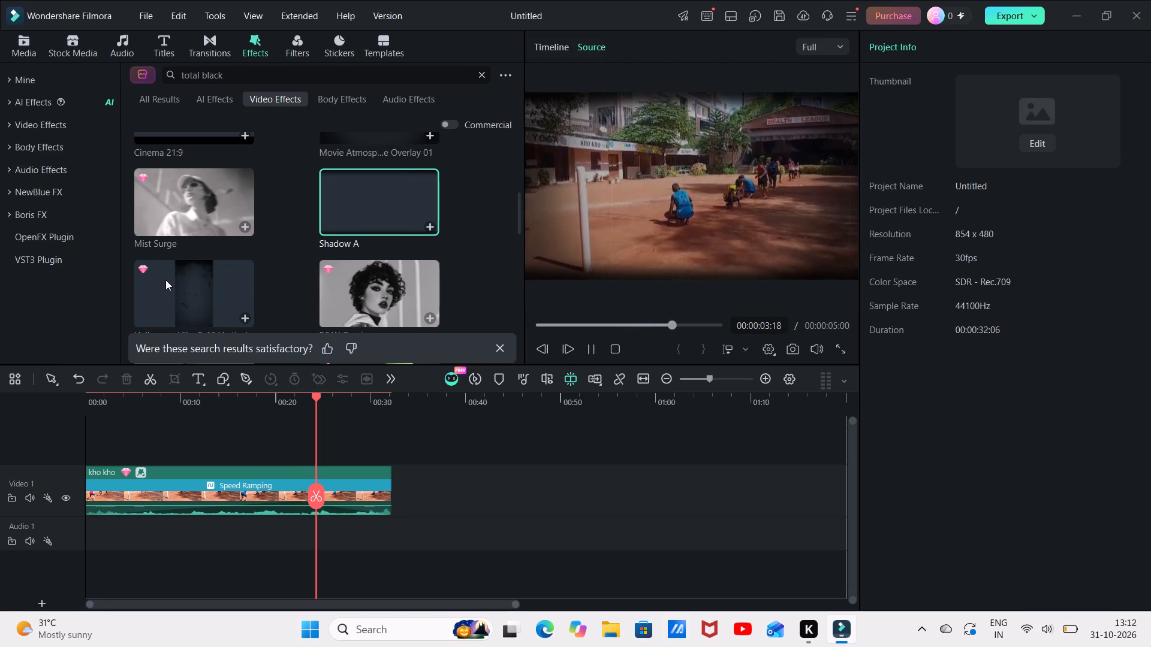
# Look through the remaining video effects down to the end of the results and dismiss the search feedback prompt.
pyautogui.scroll(-1, 207, 292)
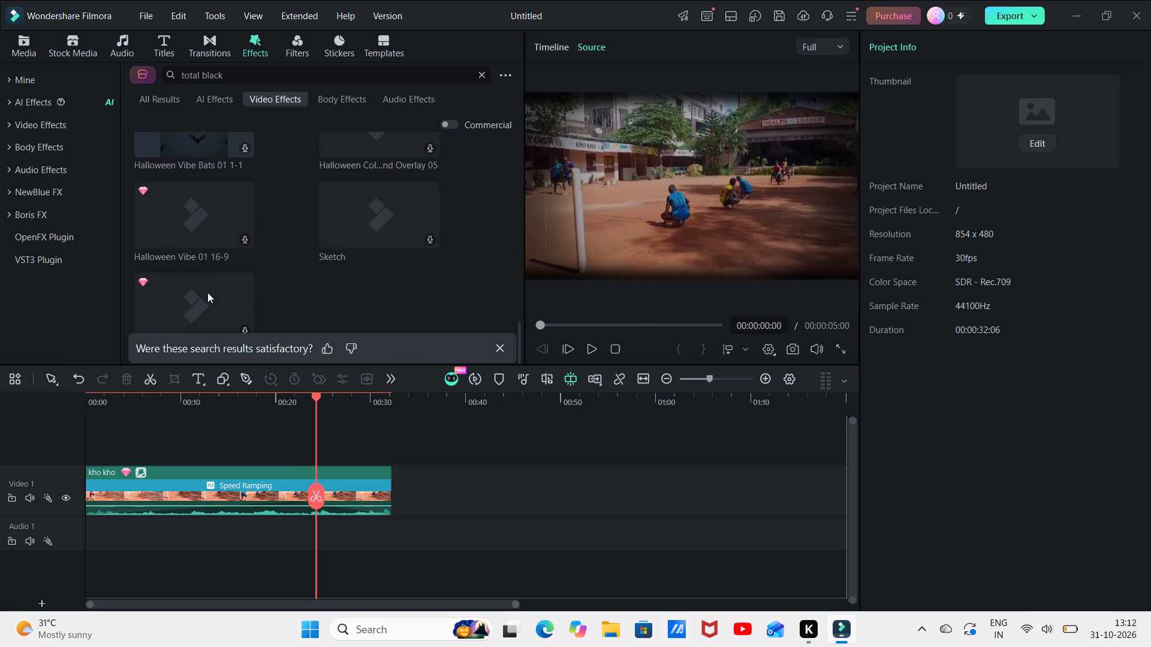
pyautogui.scroll(-2, 207, 292)
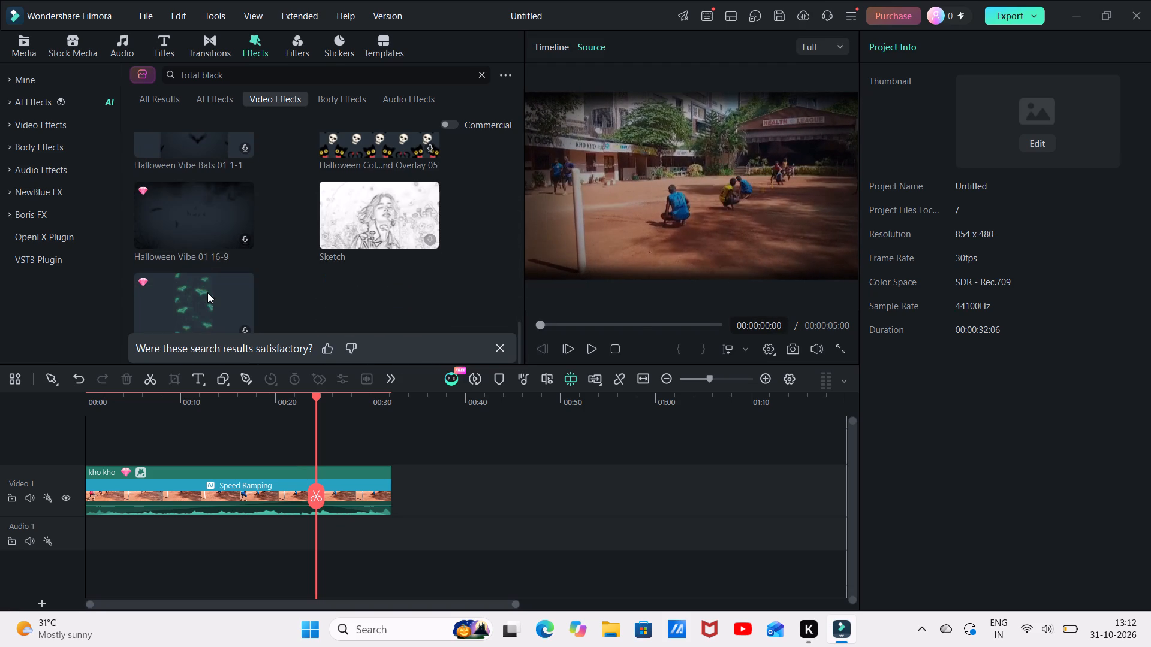
pyautogui.scroll(-2, 207, 292)
pyautogui.click(498, 347)
pyautogui.scroll(1, 377, 301)
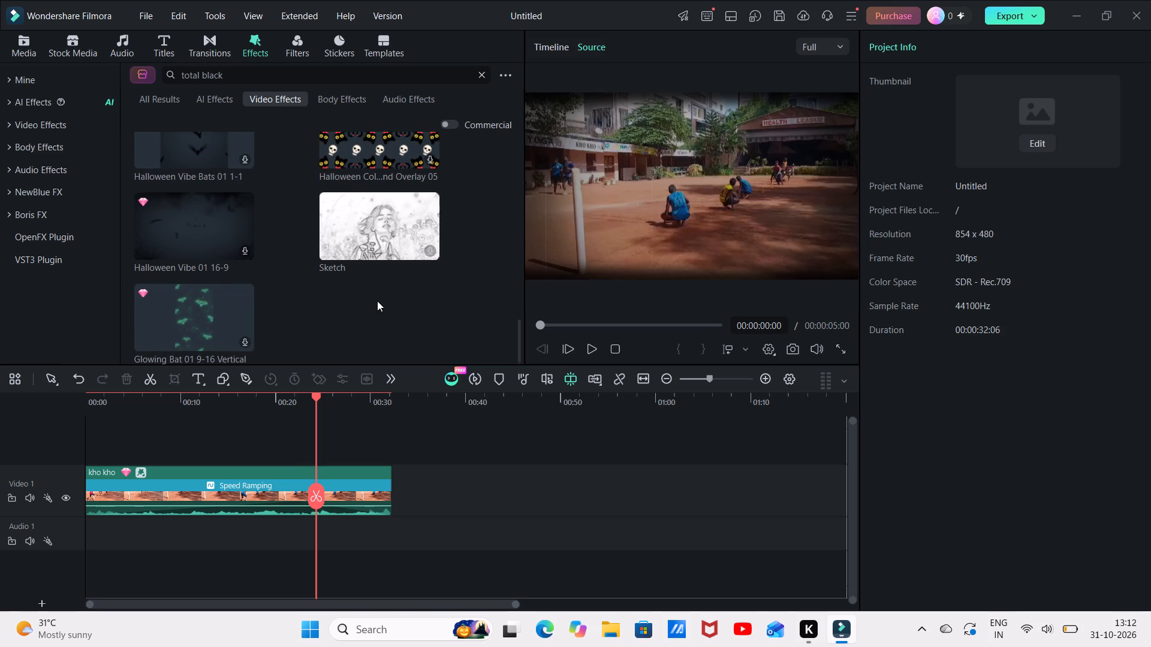
pyautogui.scroll(2, 377, 301)
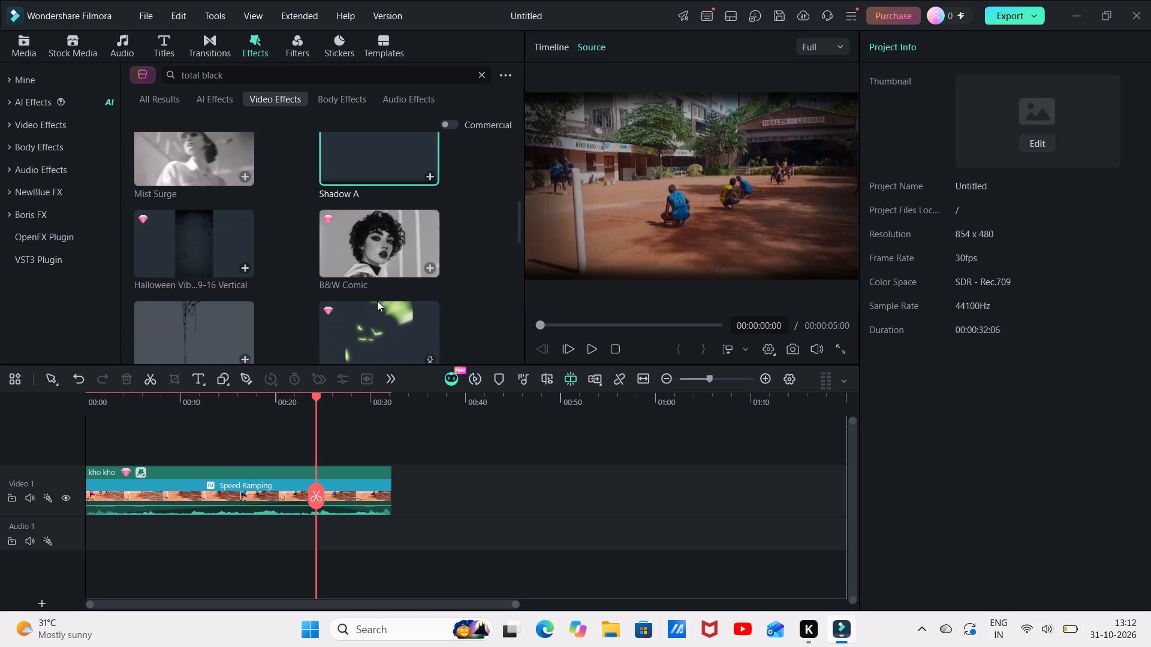
pyautogui.scroll(1, 377, 301)
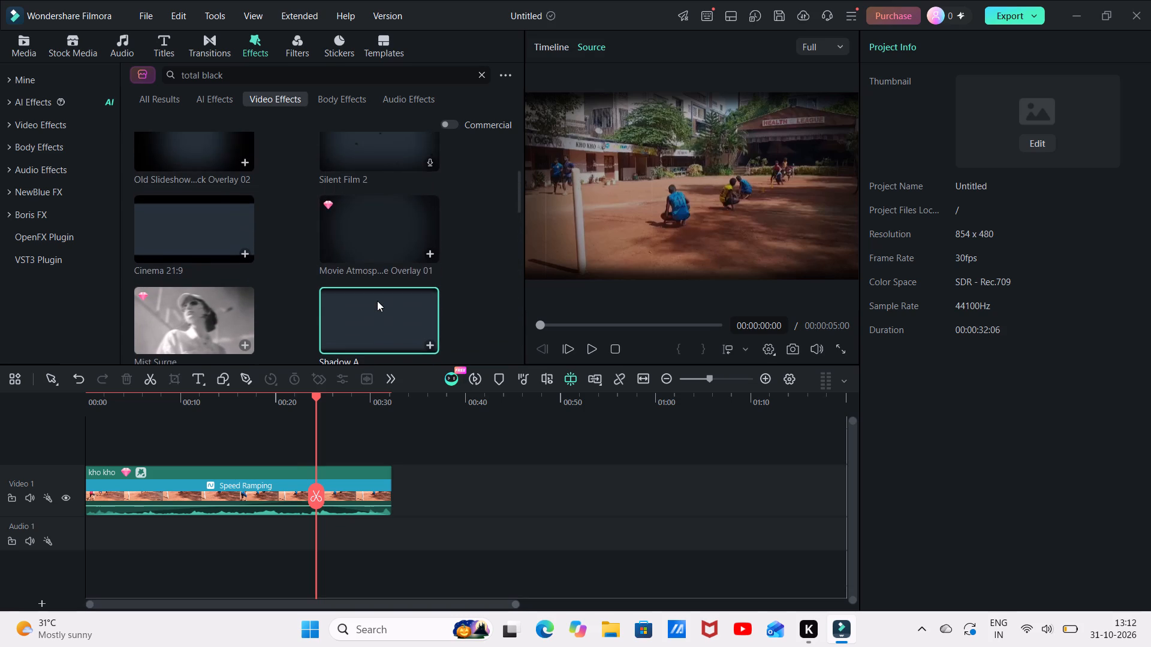
pyautogui.scroll(1, 377, 301)
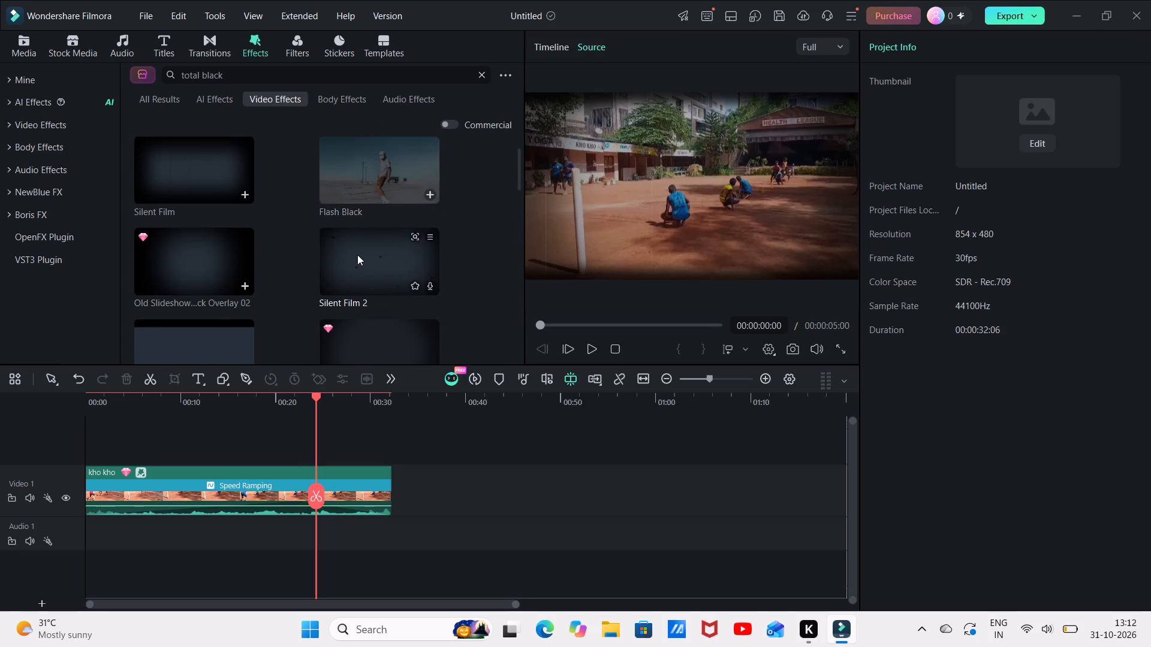
# Load the Silent Film 2 effect and compare its preview with Old Slideshow Overlay 02.
pyautogui.click(357, 255)
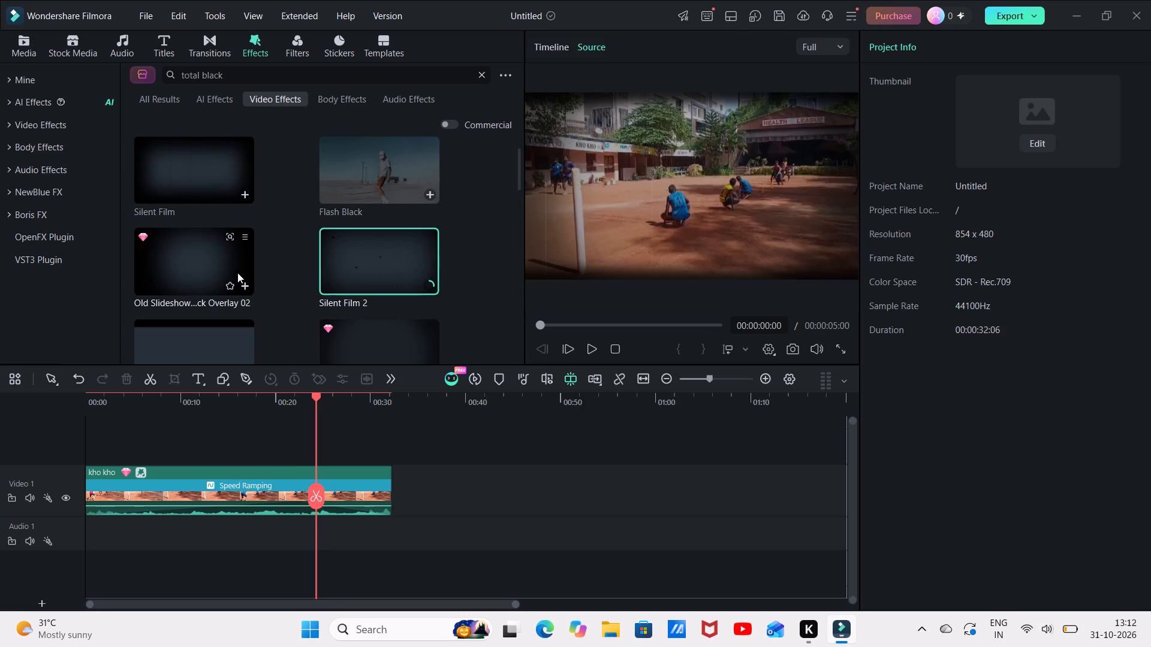
pyautogui.click(237, 273)
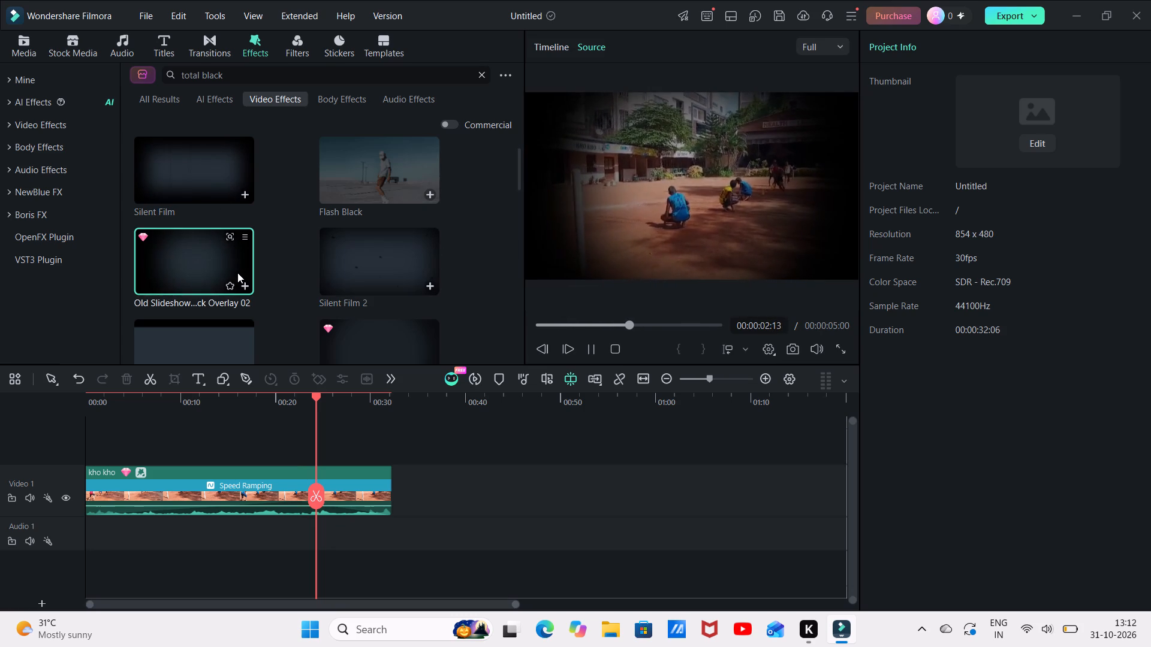
pyautogui.moveTo(237, 273); pyautogui.dragTo(260, 256)
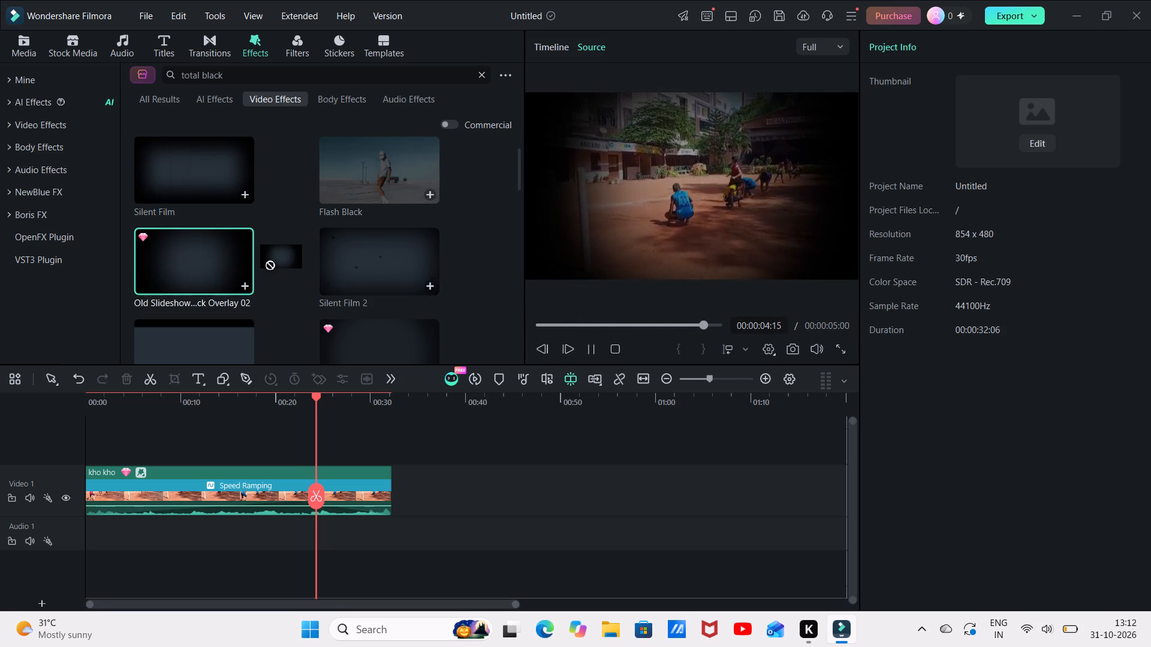
pyautogui.moveTo(260, 256); pyautogui.dragTo(246, 259)
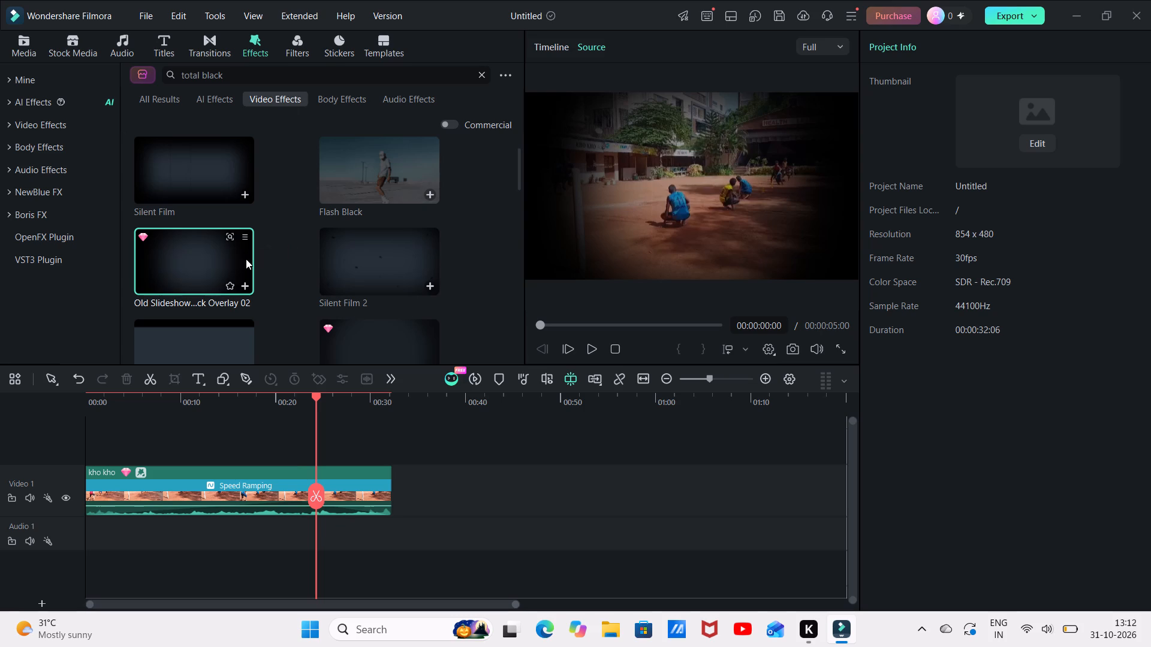
pyautogui.click(349, 261)
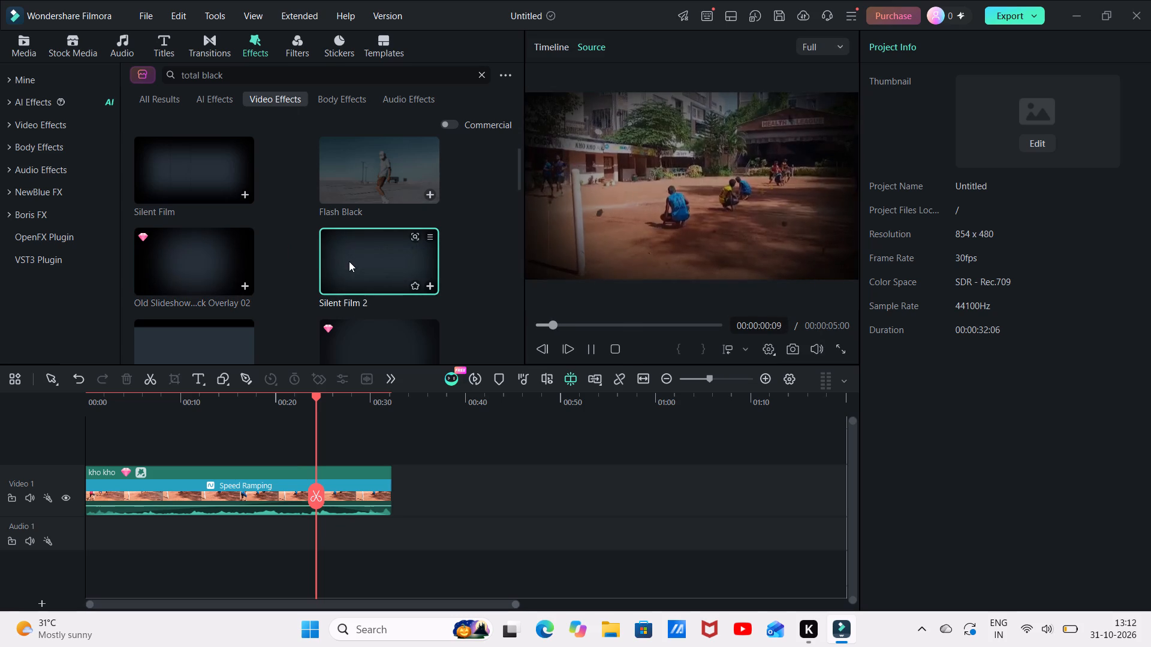
# Preview the Movie Atmosphere Overlay 01 effect and look through the video effects around it.
pyautogui.click(349, 325)
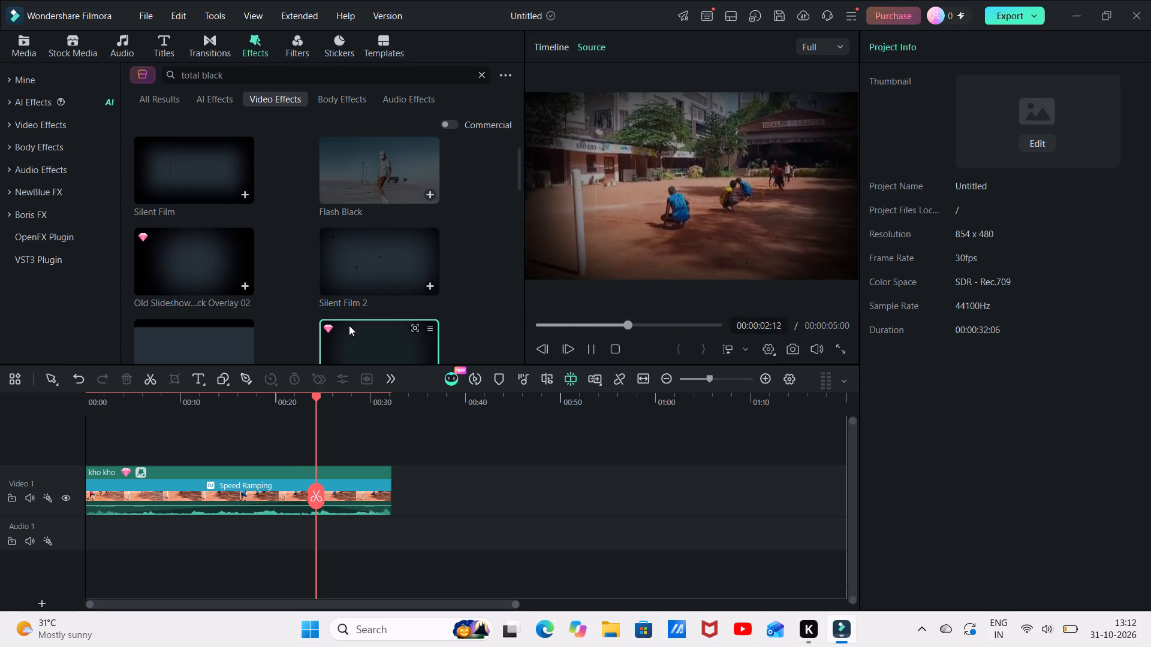
pyautogui.scroll(-1, 349, 325)
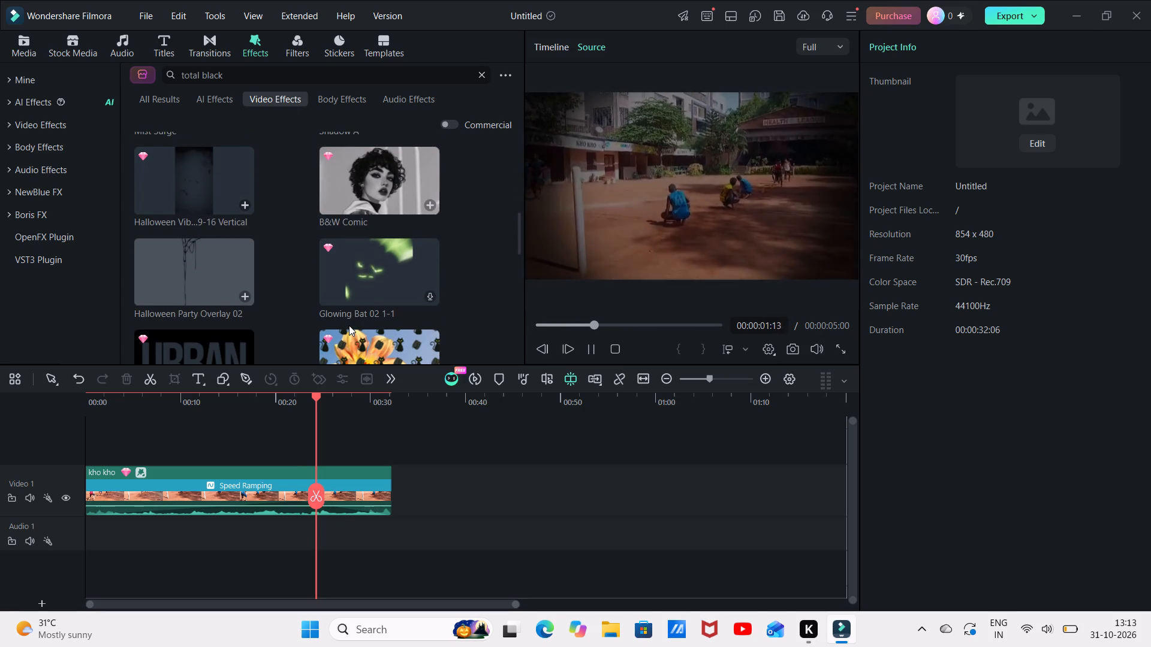
pyautogui.scroll(1, 355, 289)
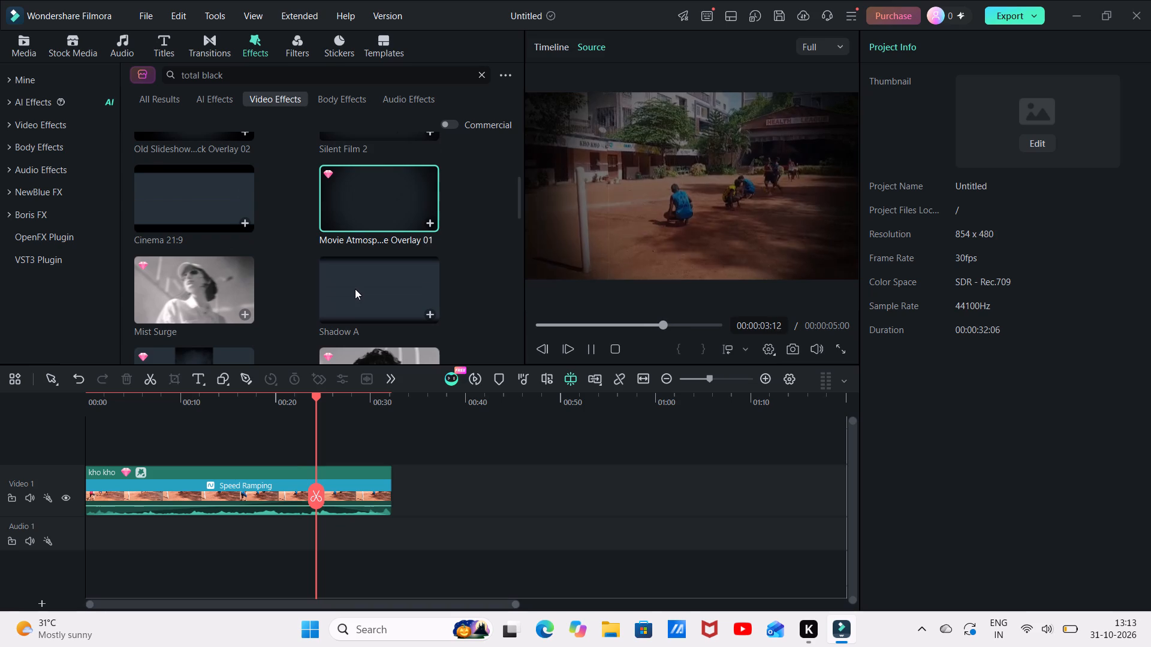
pyautogui.scroll(-1, 355, 300)
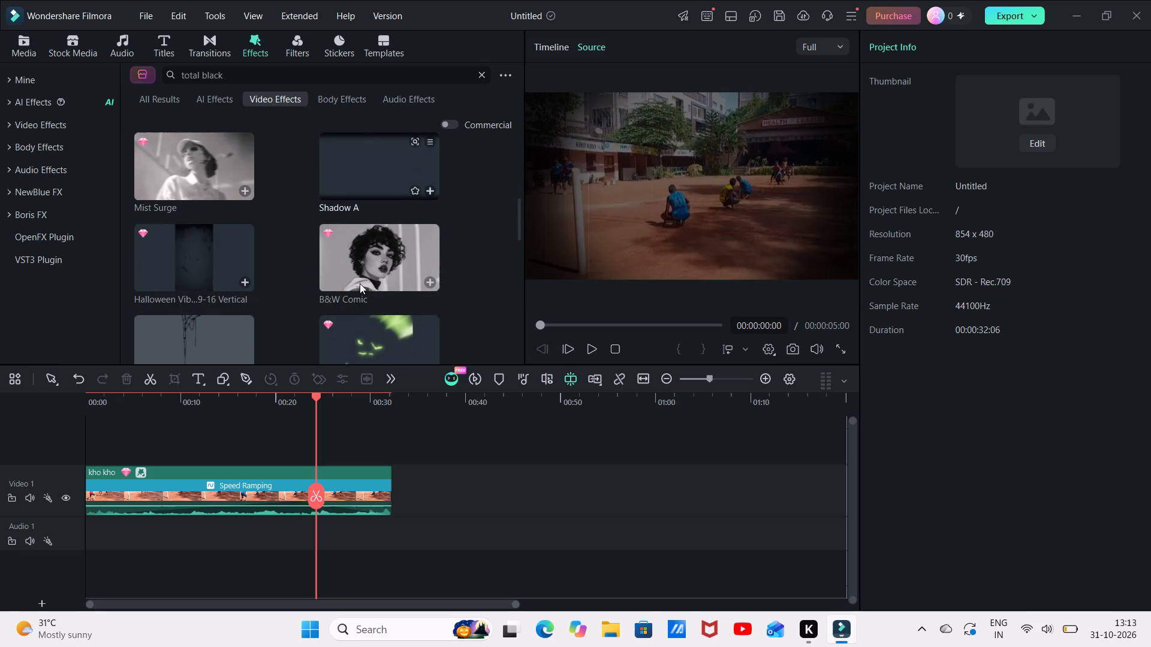
# Preview the B&W Comic effect and apply it to the kho kho clip, with the playhead at the timeline start.
pyautogui.click(361, 276)
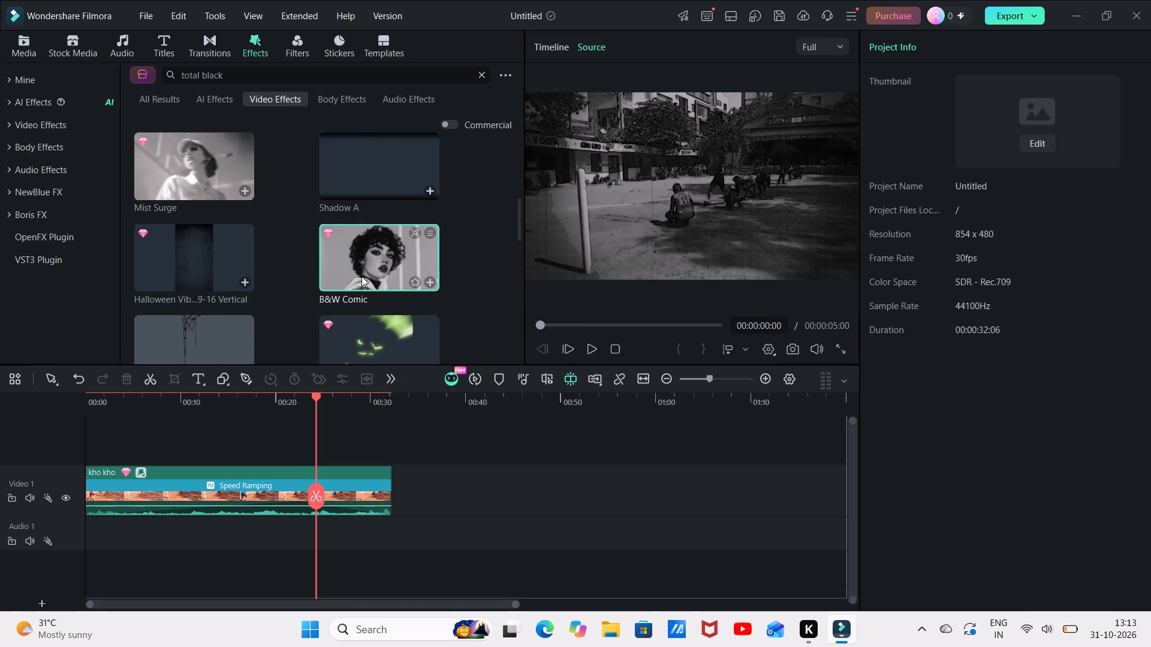
pyautogui.moveTo(316, 422); pyautogui.dragTo(47, 395)
pyautogui.moveTo(47, 395); pyautogui.dragTo(67, 392)
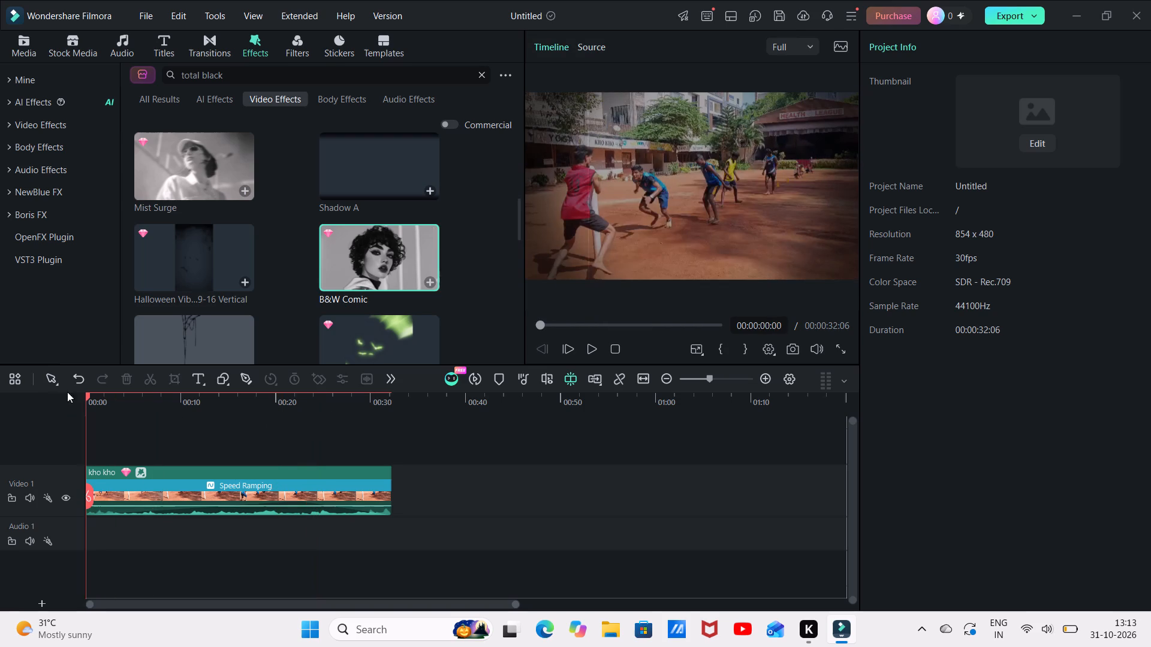
pyautogui.moveTo(67, 392); pyautogui.dragTo(314, 380)
pyautogui.moveTo(361, 245); pyautogui.dragTo(89, 486)
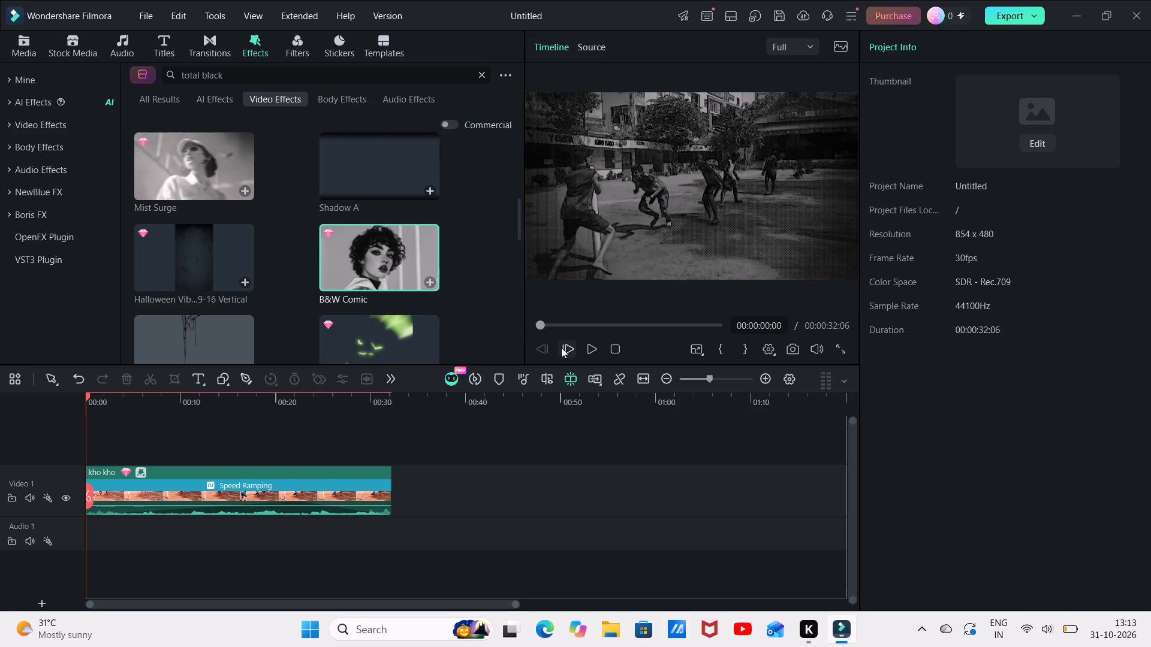
# Play the timeline from the start to review the kho kho clip with the B&W Comic effect.
pyautogui.click(593, 348)
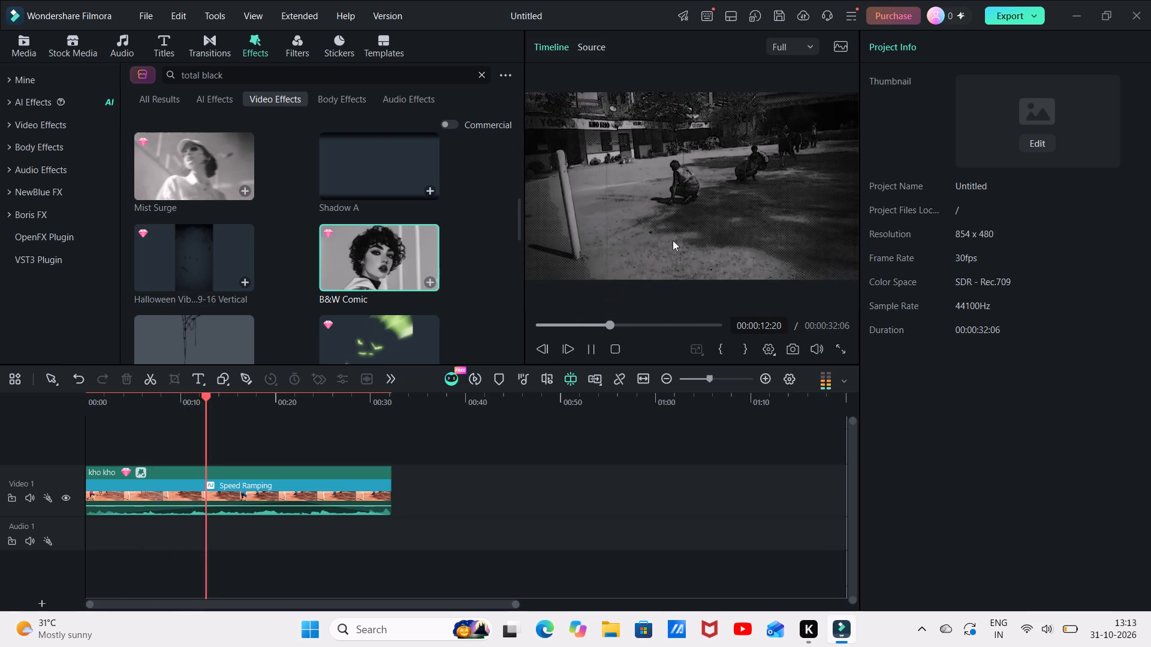
pyautogui.hscroll(1, 681, 225)
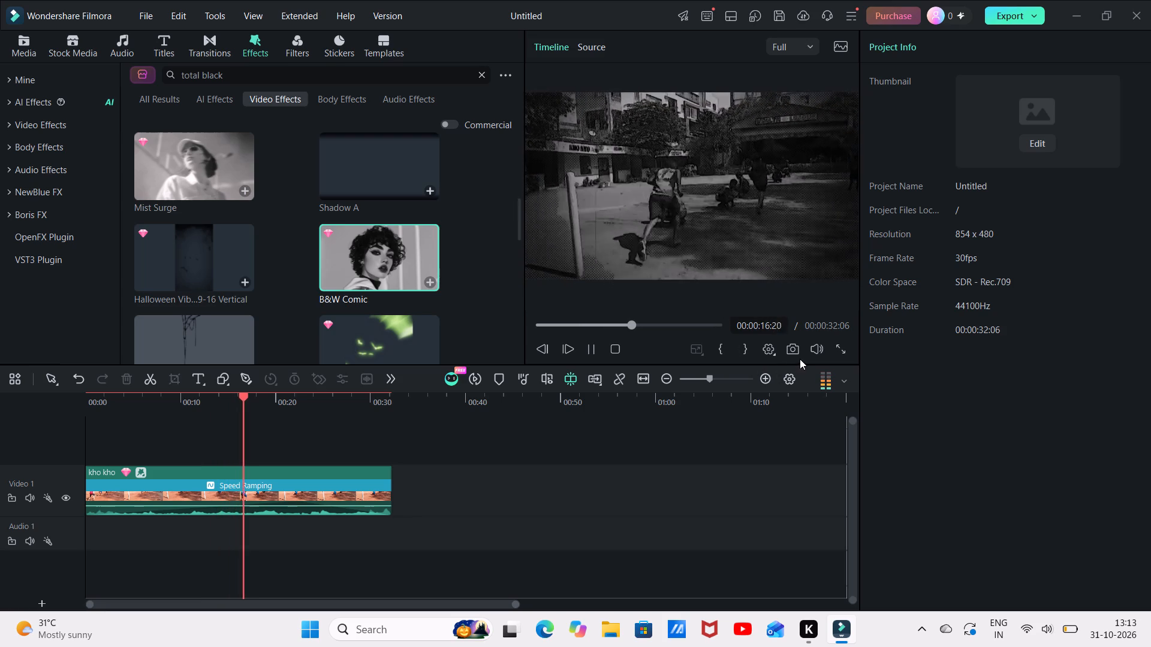
pyautogui.click(698, 351)
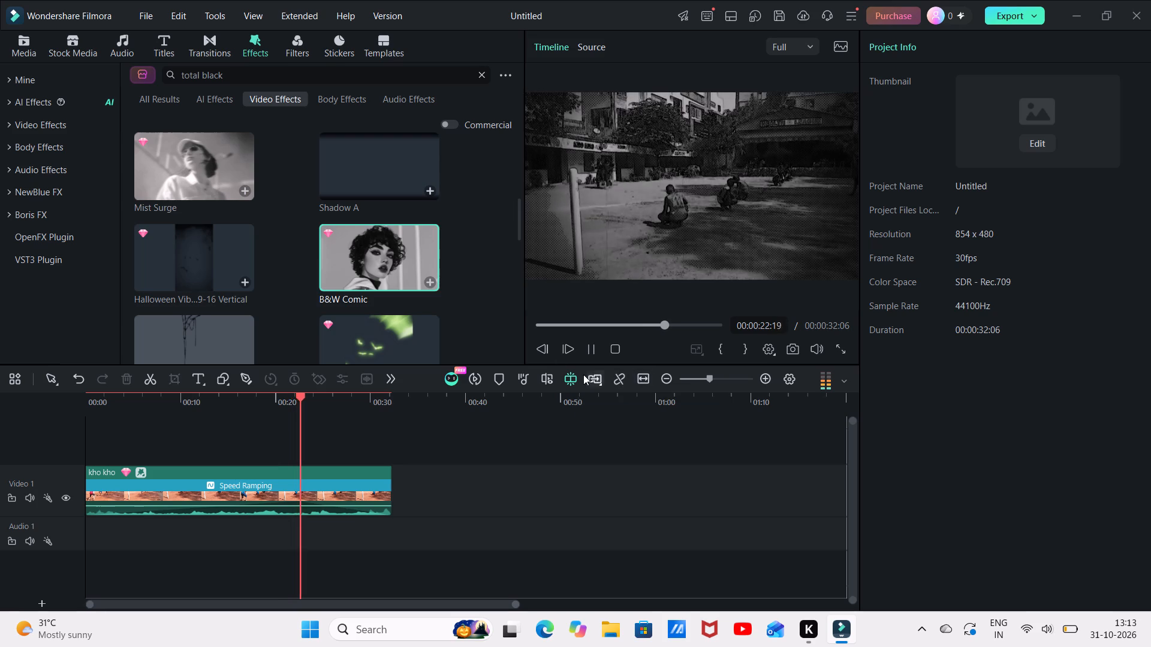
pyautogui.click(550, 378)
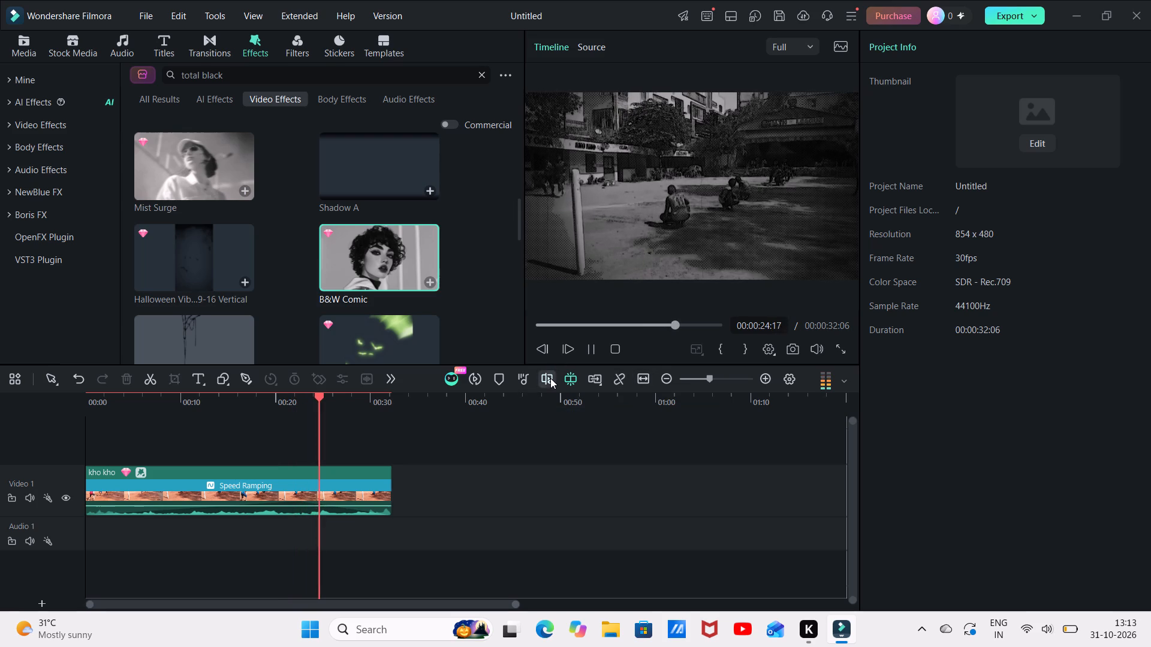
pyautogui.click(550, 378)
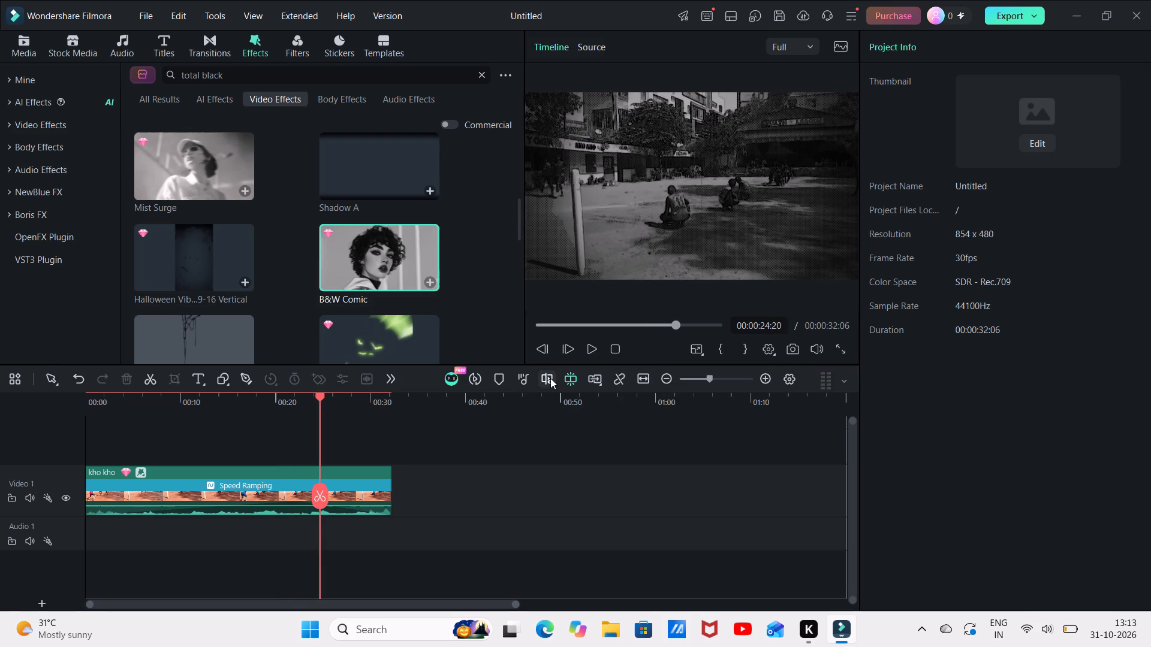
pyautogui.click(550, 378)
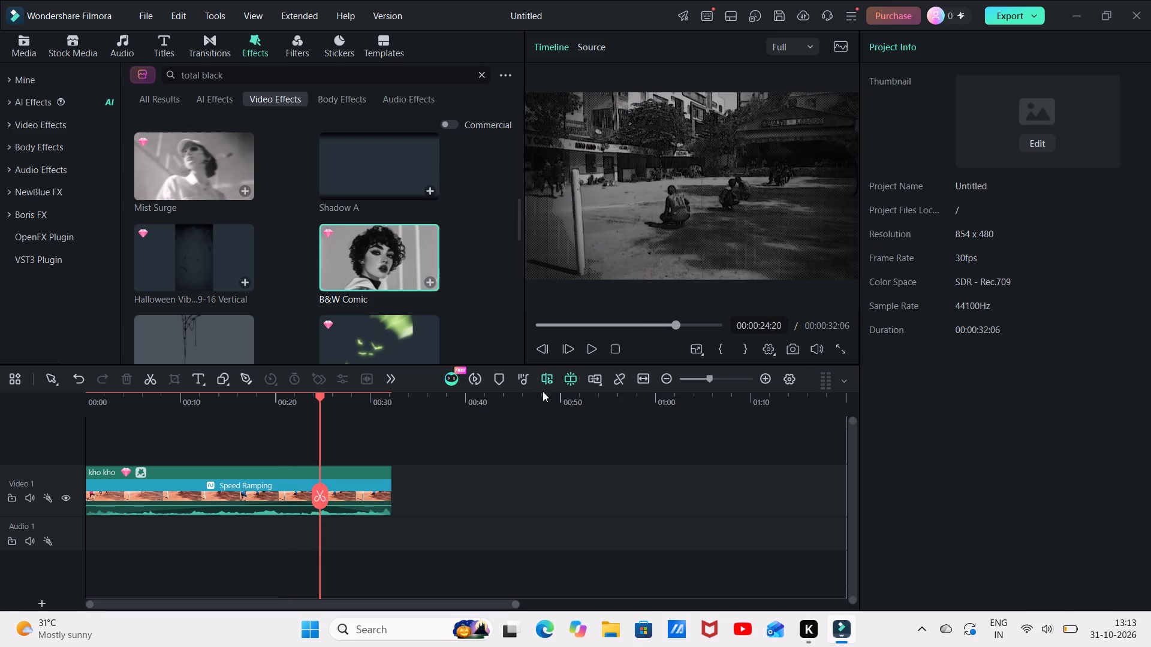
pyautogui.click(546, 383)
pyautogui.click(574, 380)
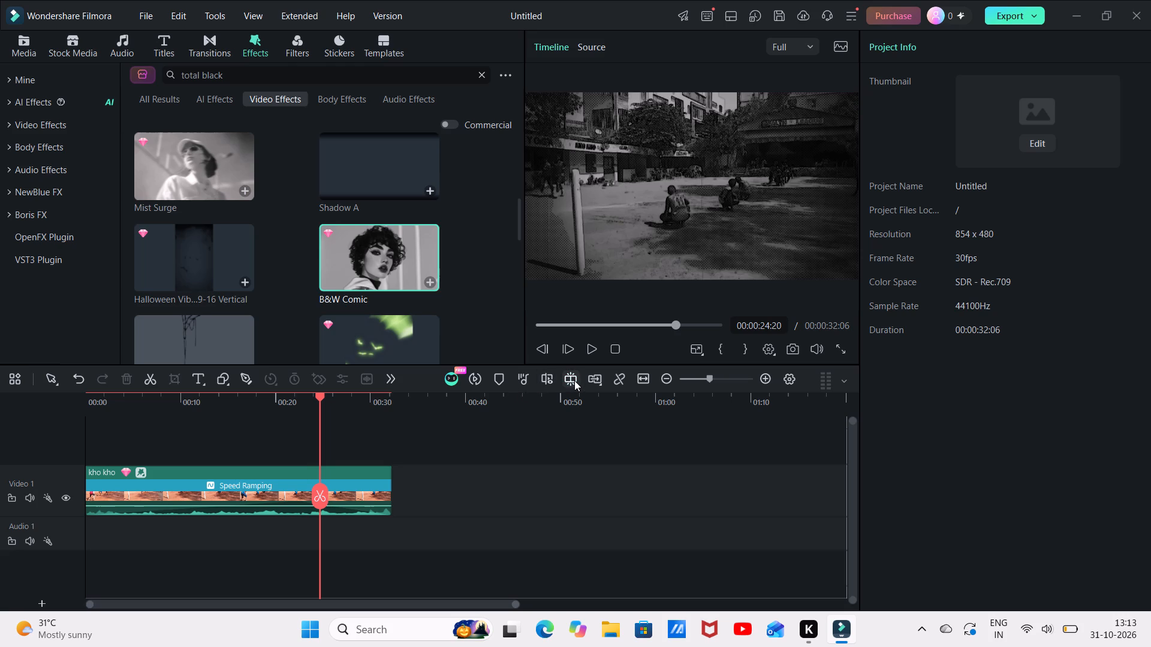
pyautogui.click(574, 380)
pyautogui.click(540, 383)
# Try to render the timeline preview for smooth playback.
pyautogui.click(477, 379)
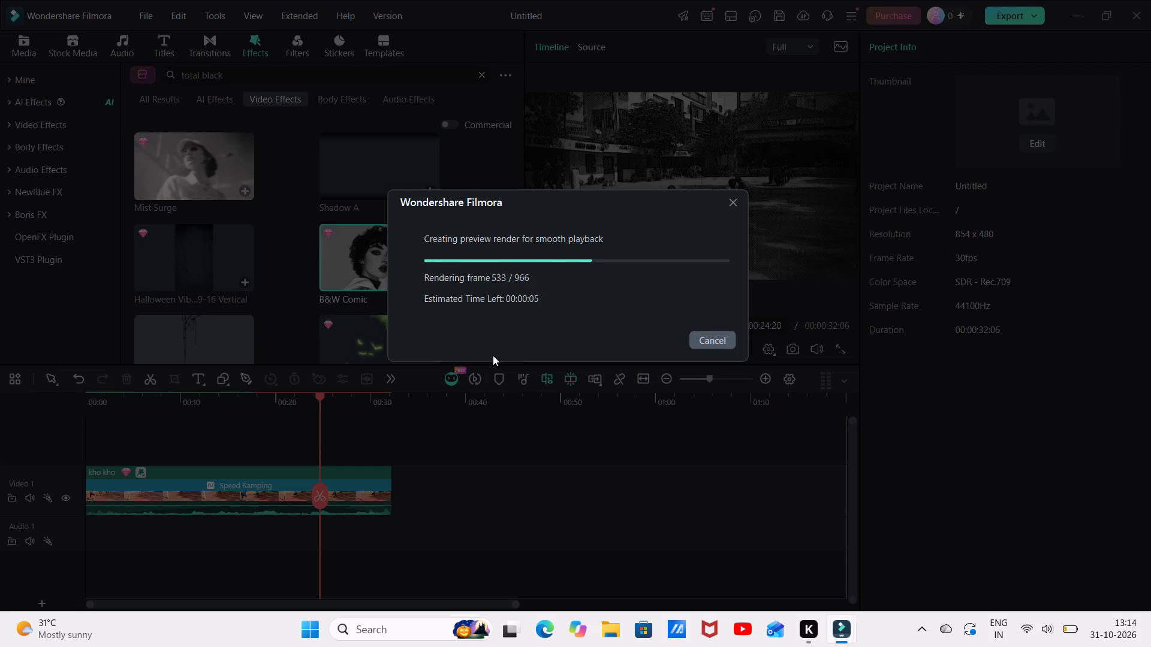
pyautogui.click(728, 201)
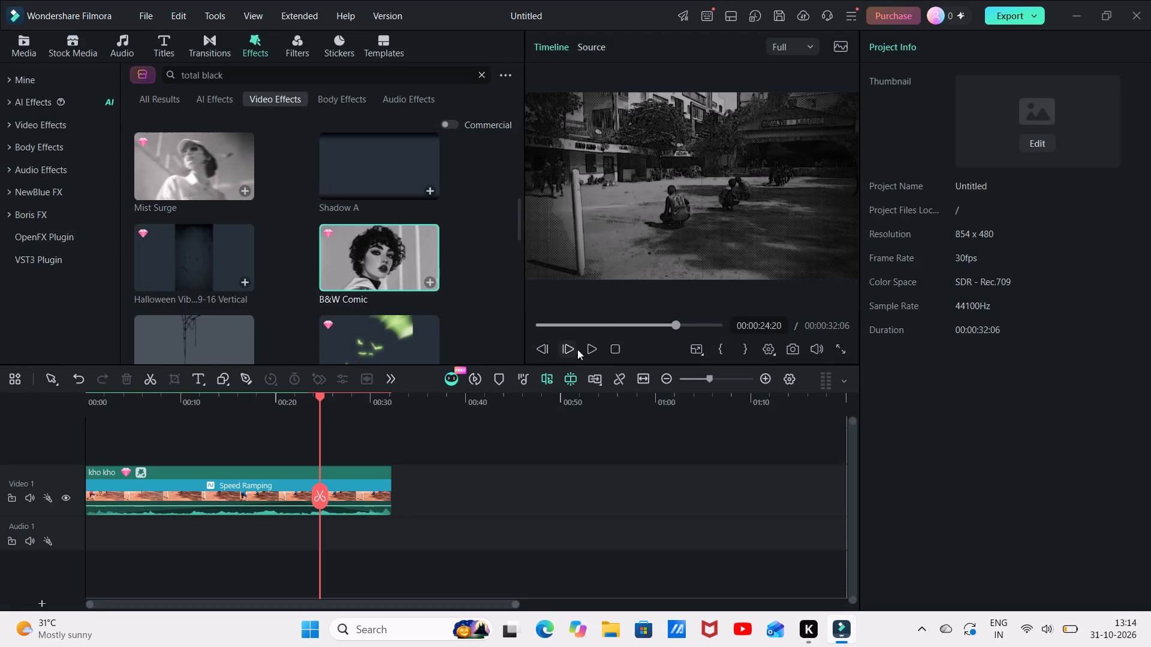
# Preview the Mist Surge effect and apply it to the kho kho clip, with the playhead at the timeline start.
pyautogui.click(225, 156)
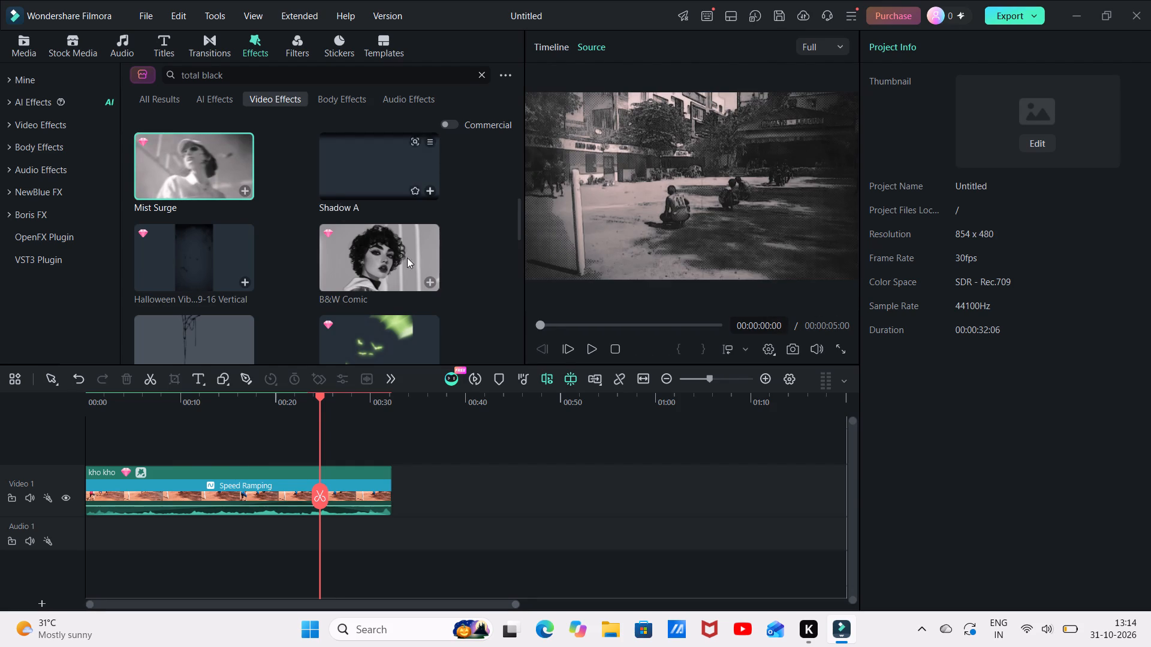
pyautogui.click(588, 346)
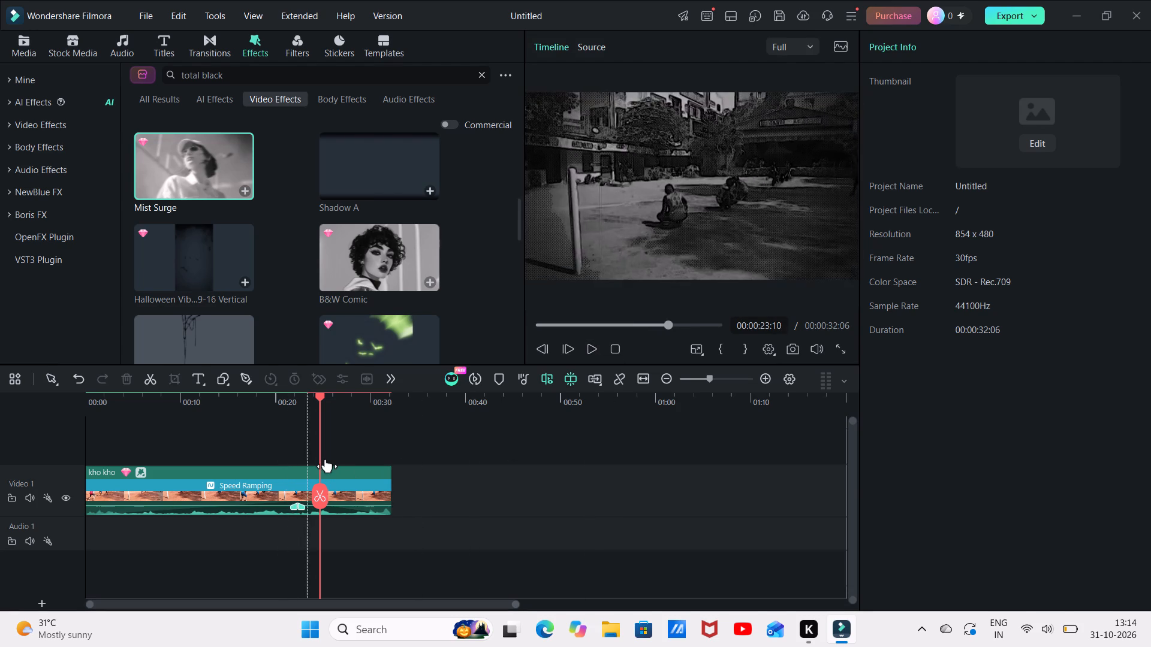
pyautogui.moveTo(319, 452); pyautogui.dragTo(228, 444)
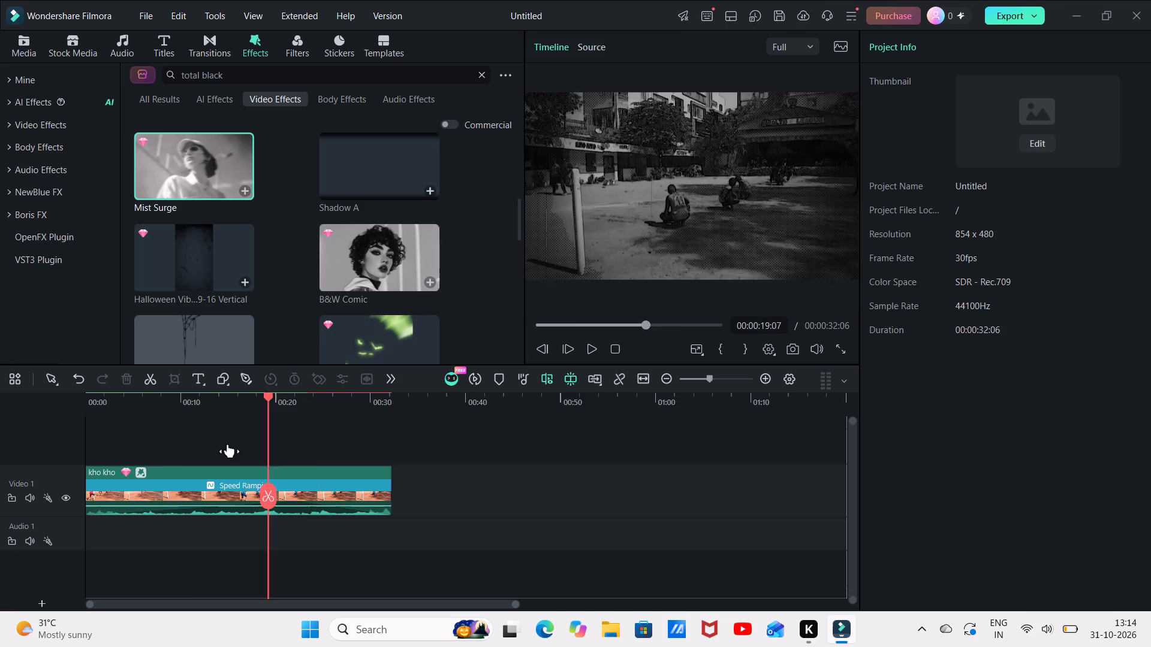
pyautogui.moveTo(228, 444); pyautogui.dragTo(6, 474)
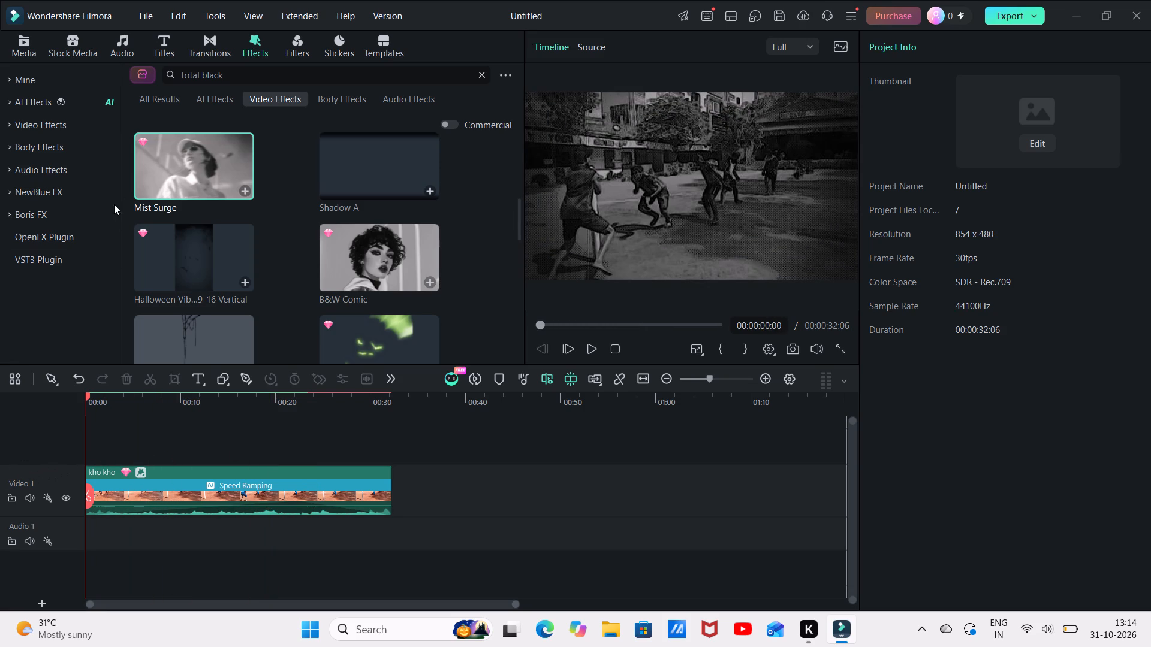
pyautogui.moveTo(164, 179); pyautogui.dragTo(133, 495)
# Play the timeline from the start to review the kho kho clip with the Mist Surge effect added.
pyautogui.click(586, 348)
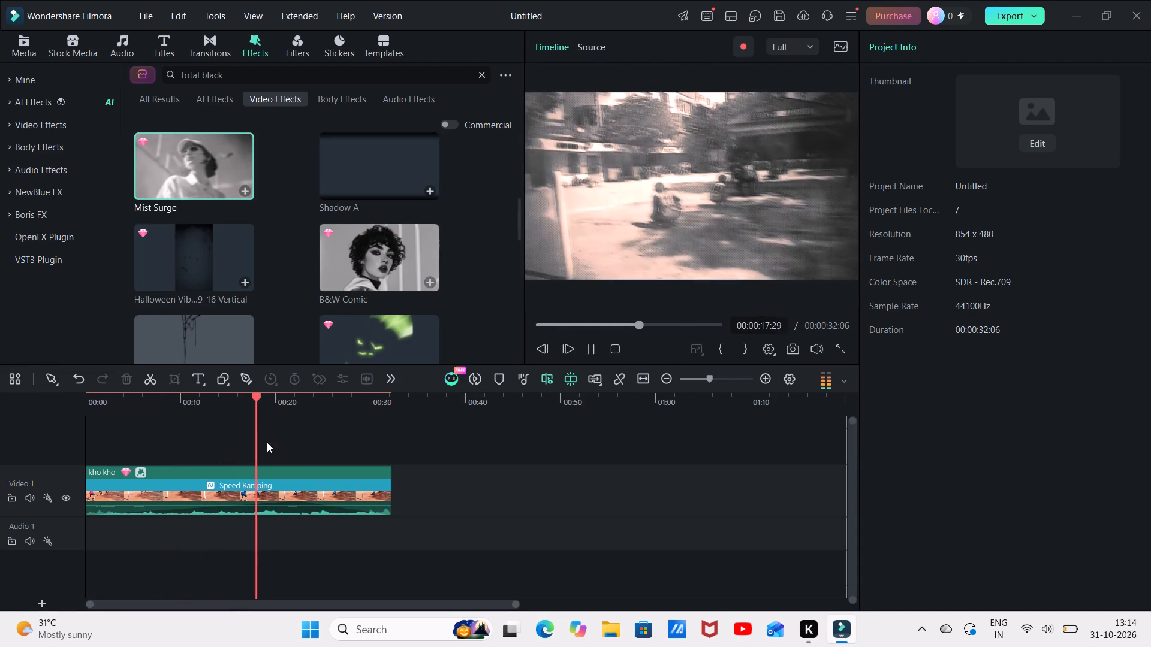
pyautogui.moveTo(258, 445); pyautogui.dragTo(210, 446)
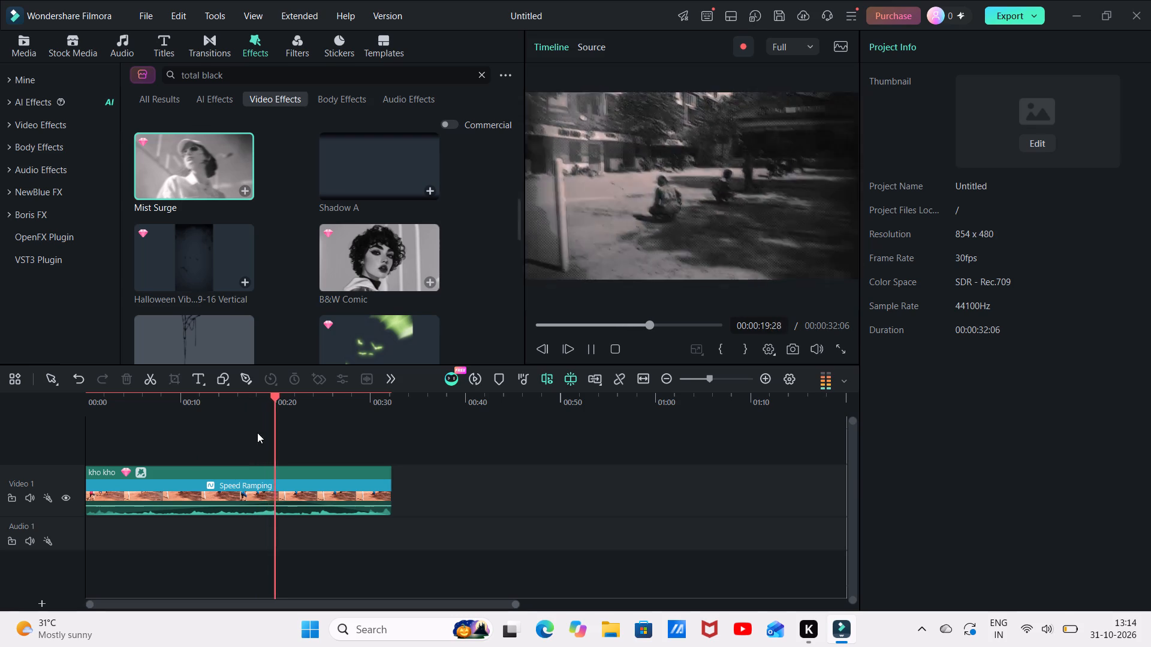
pyautogui.click(277, 426)
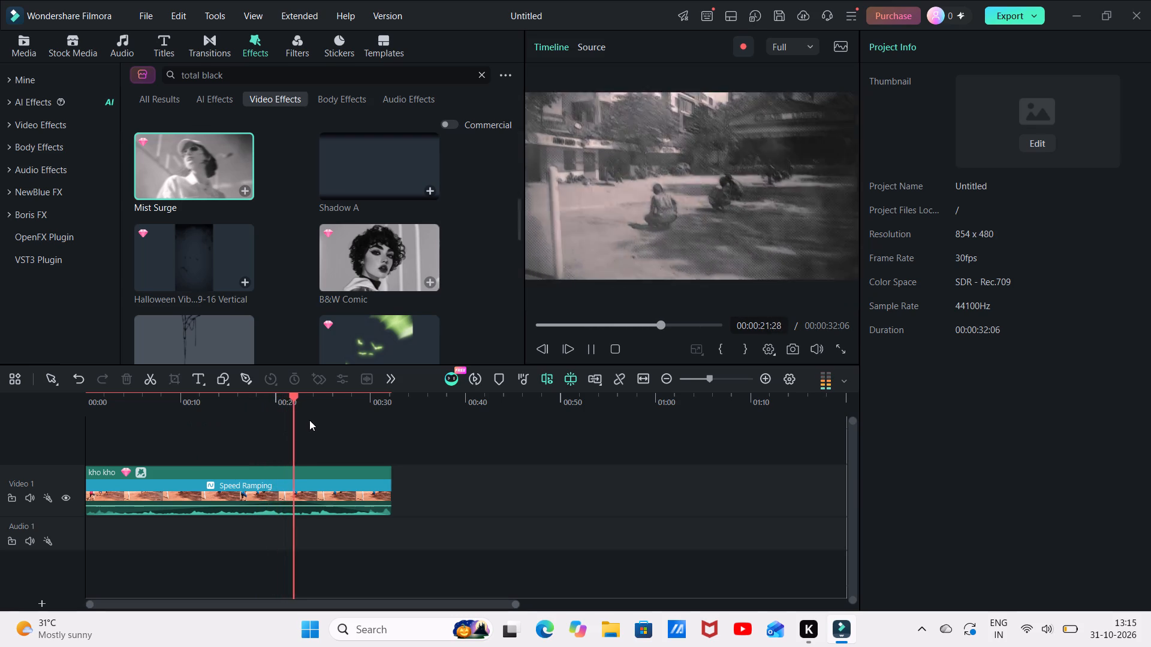
pyautogui.click(592, 347)
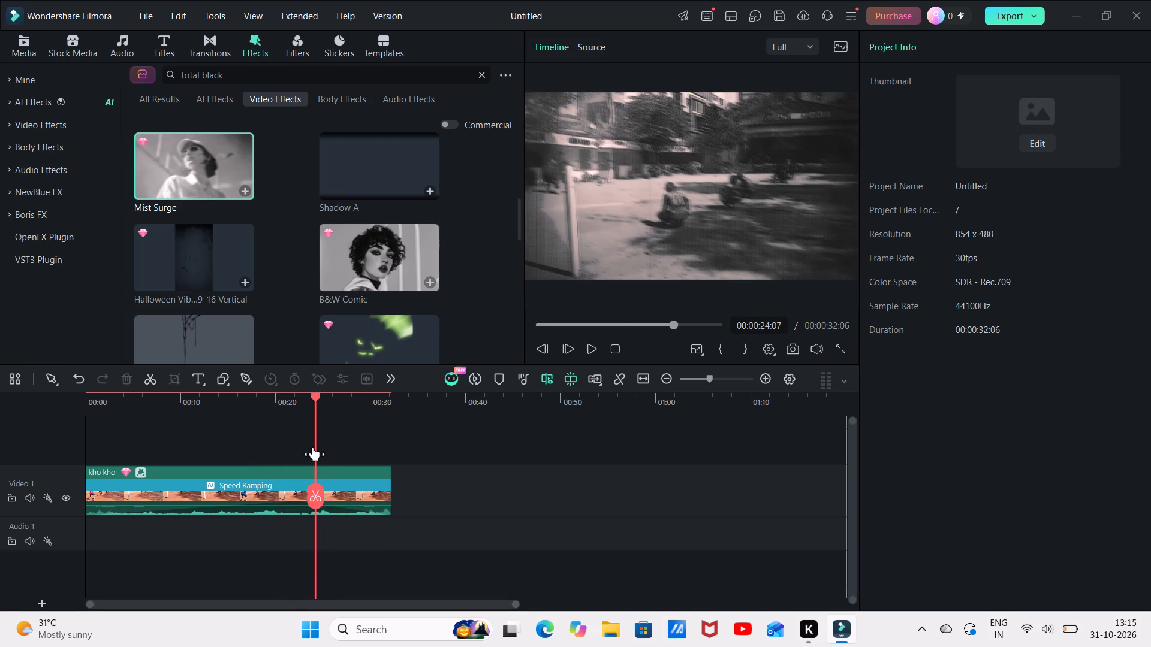
# In the kho kho clip's custom speed ramp, move the first dip point slightly later and lower it to about 0.44X.
pyautogui.moveTo(314, 446); pyautogui.dragTo(180, 437)
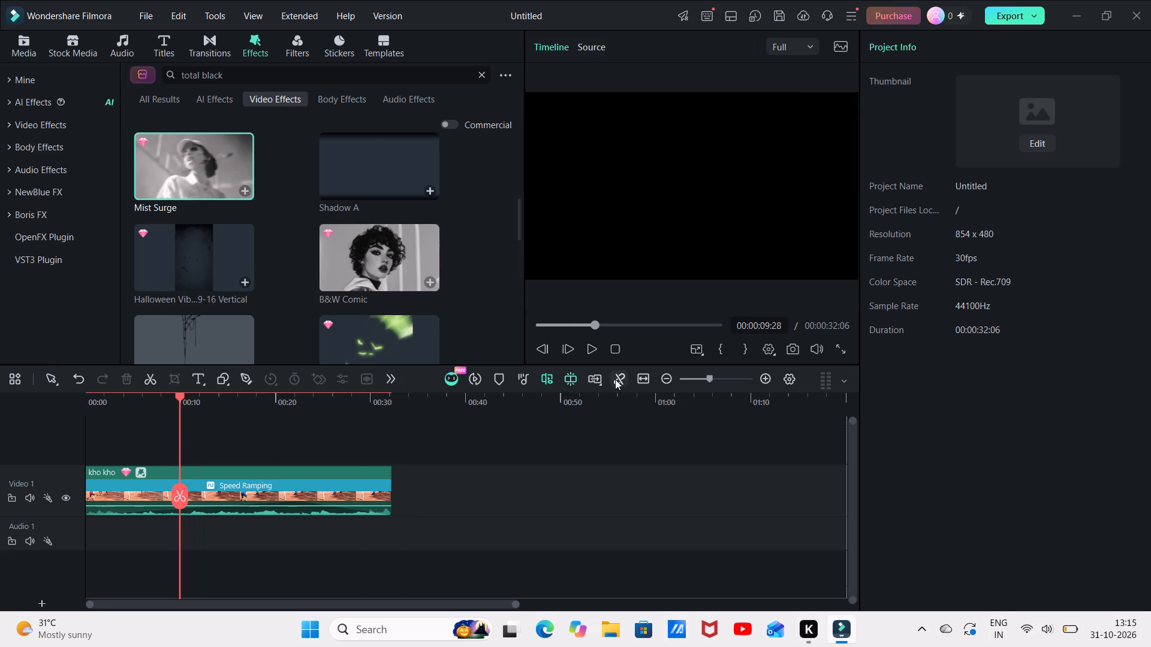
pyautogui.click(351, 483)
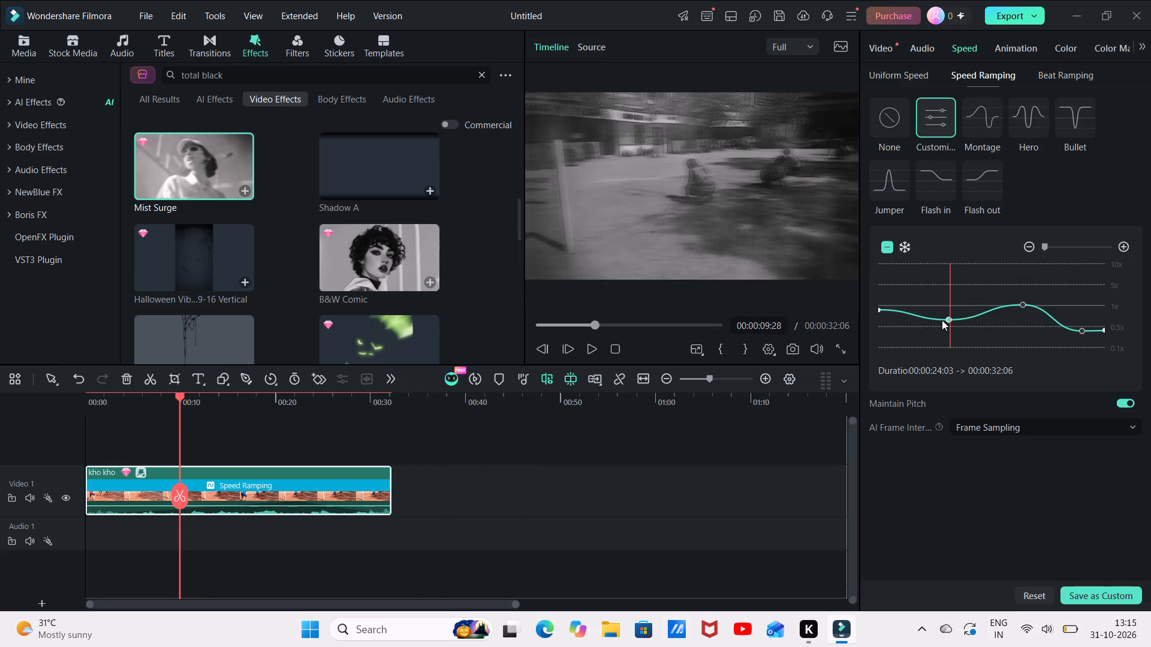
pyautogui.moveTo(949, 318); pyautogui.dragTo(954, 324)
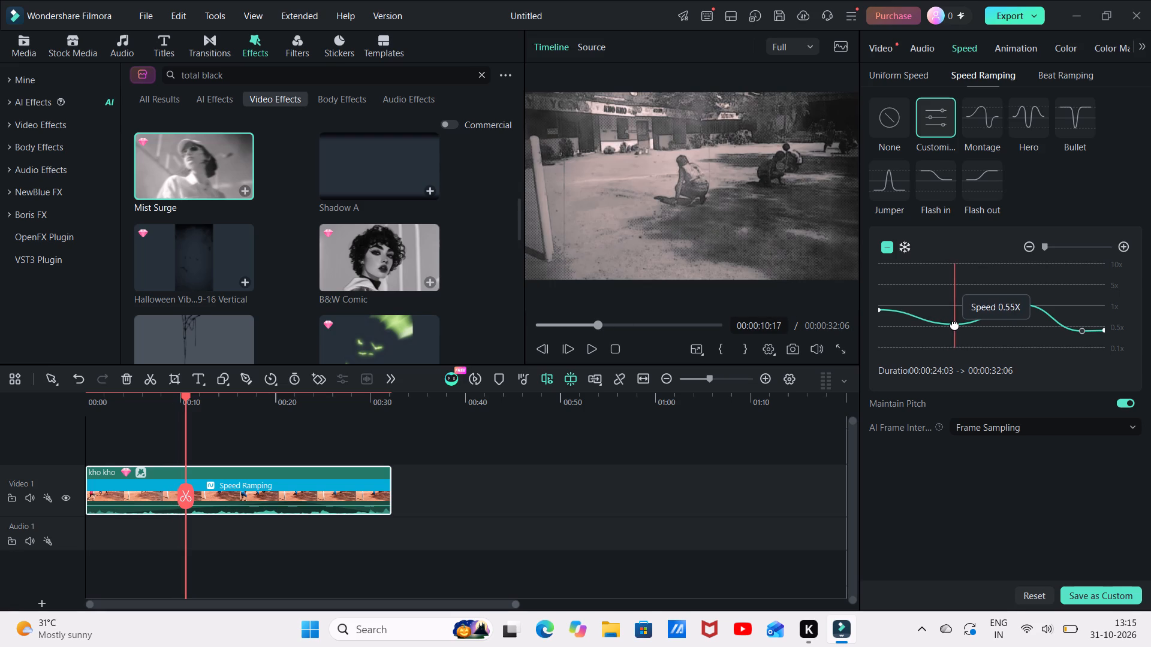
pyautogui.moveTo(954, 324); pyautogui.dragTo(954, 328)
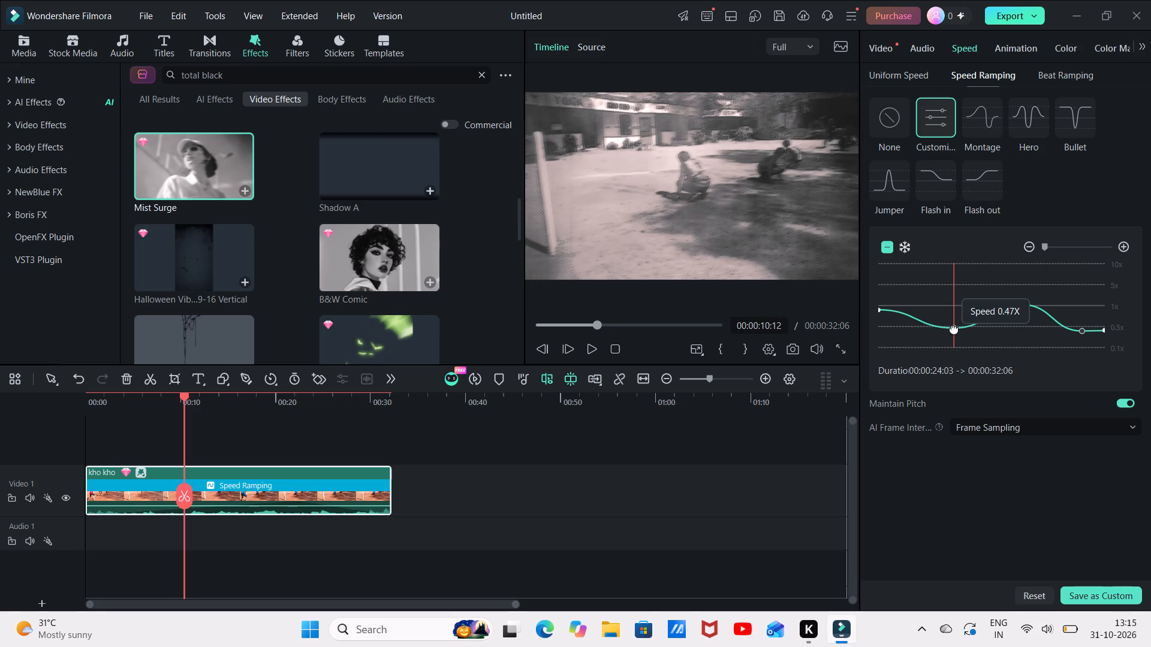
pyautogui.moveTo(954, 328); pyautogui.dragTo(948, 326)
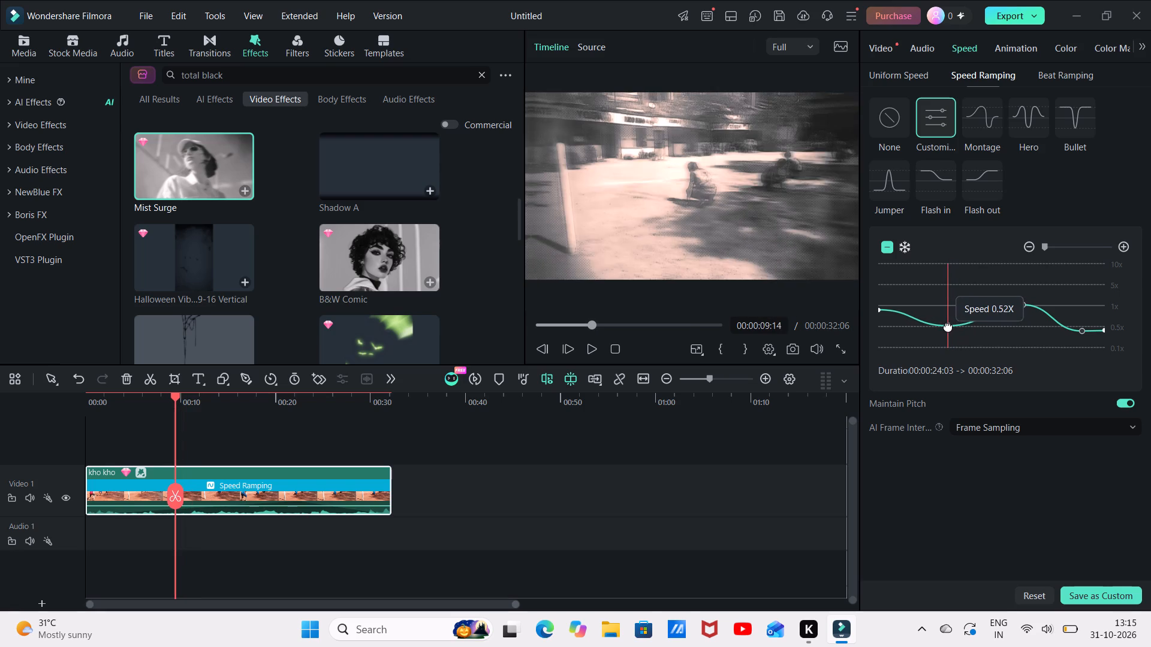
pyautogui.moveTo(948, 326); pyautogui.dragTo(959, 322)
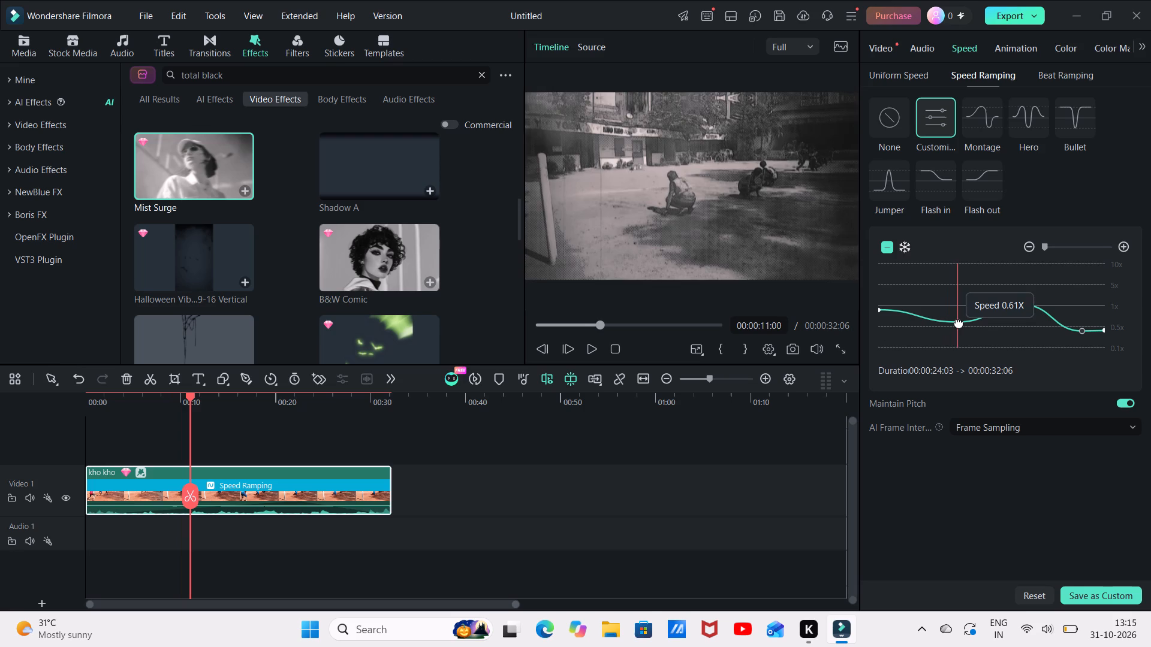
pyautogui.moveTo(959, 322); pyautogui.dragTo(963, 318)
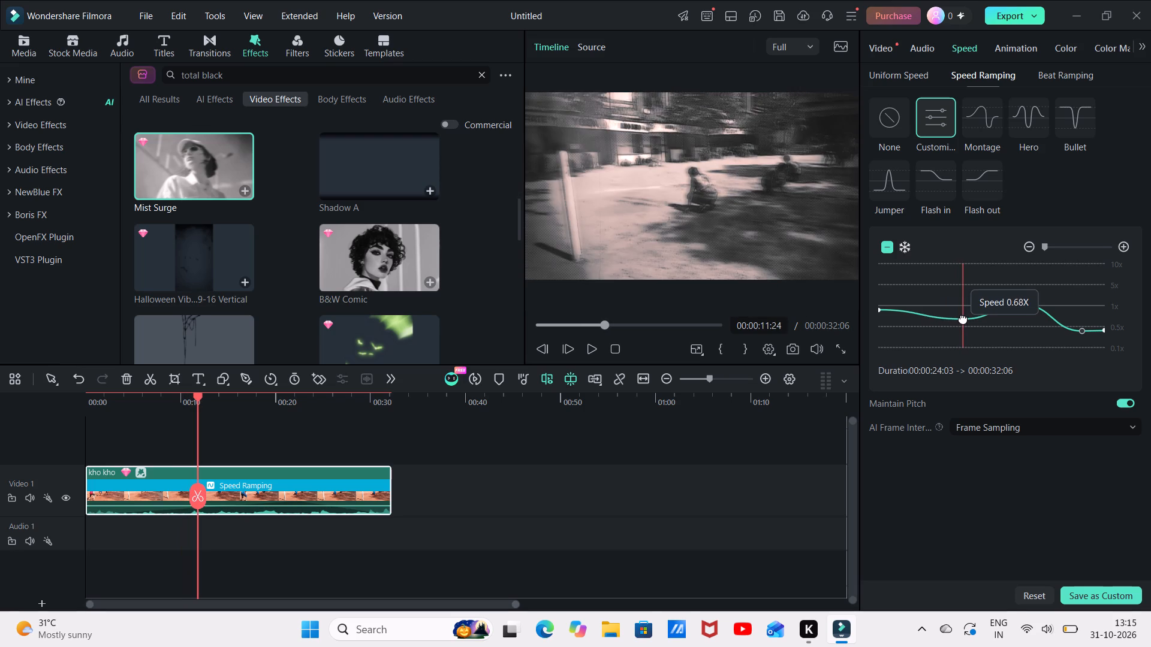
pyautogui.moveTo(963, 318); pyautogui.dragTo(971, 317)
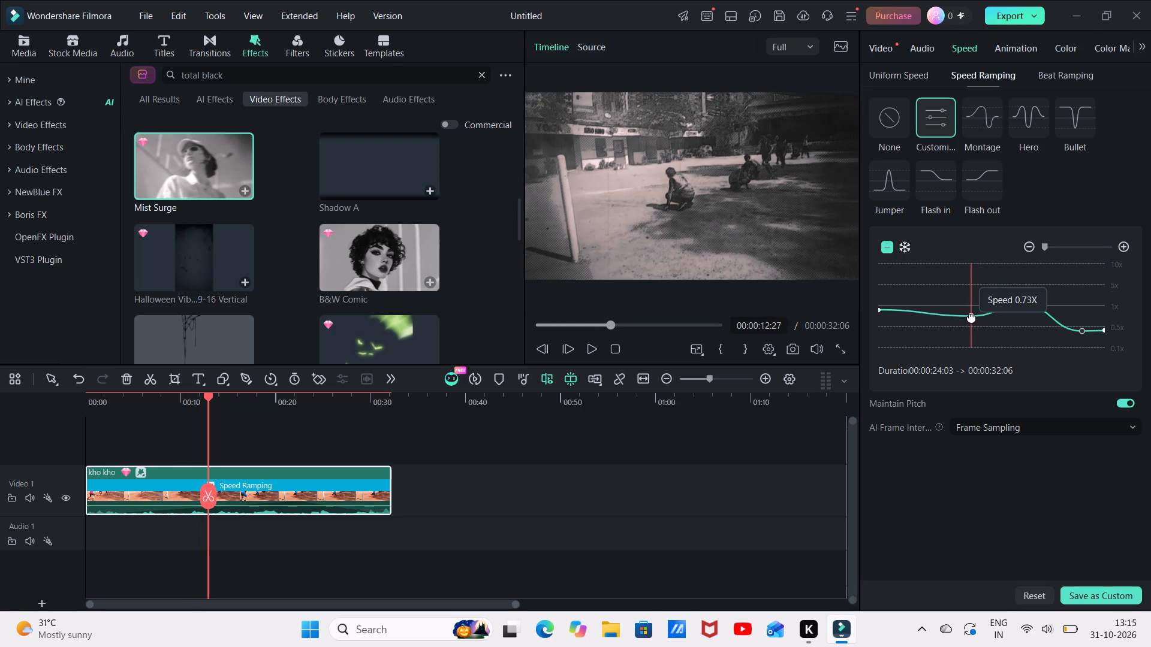
pyautogui.moveTo(971, 317); pyautogui.dragTo(971, 324)
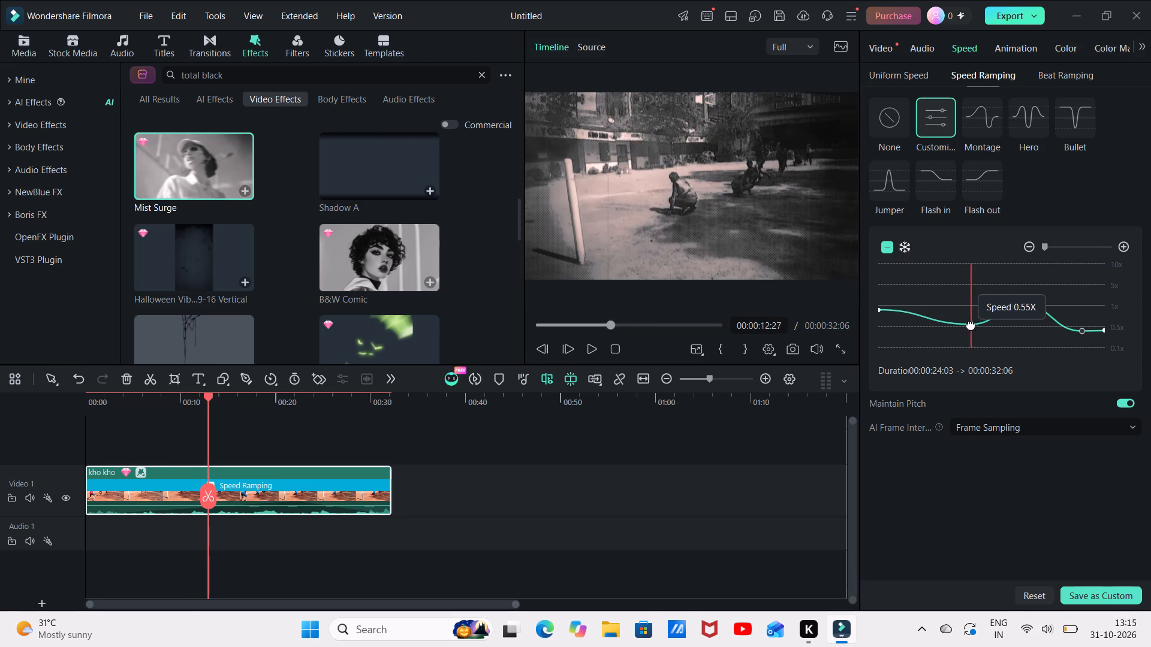
pyautogui.moveTo(971, 324); pyautogui.dragTo(968, 329)
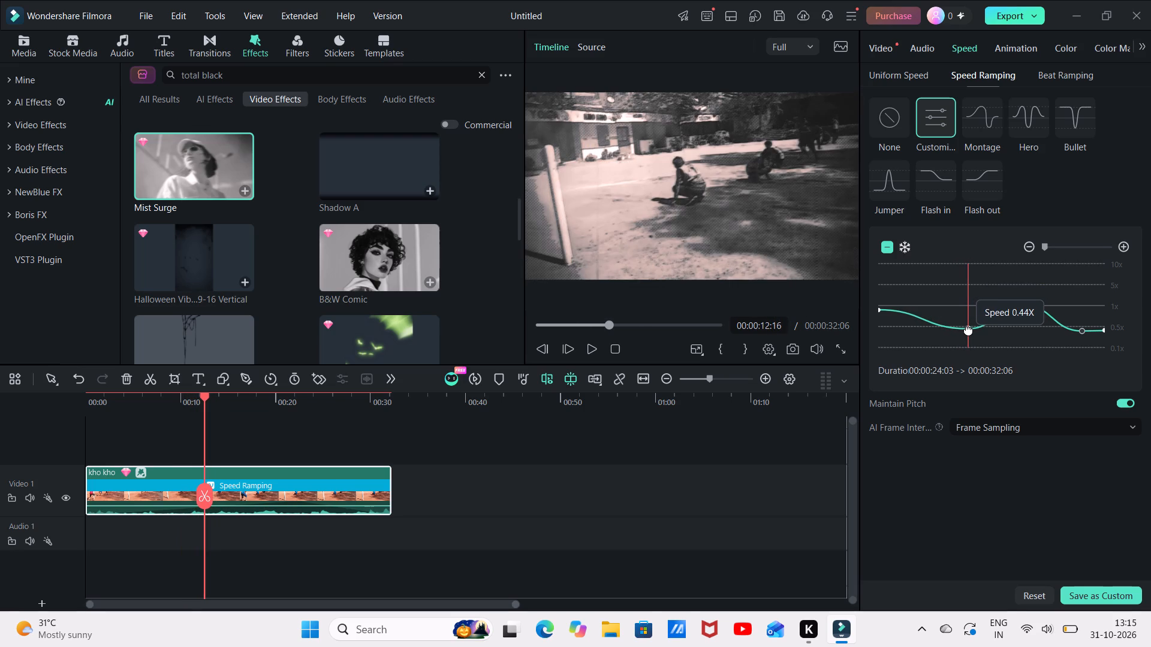
pyautogui.moveTo(968, 329); pyautogui.dragTo(966, 331)
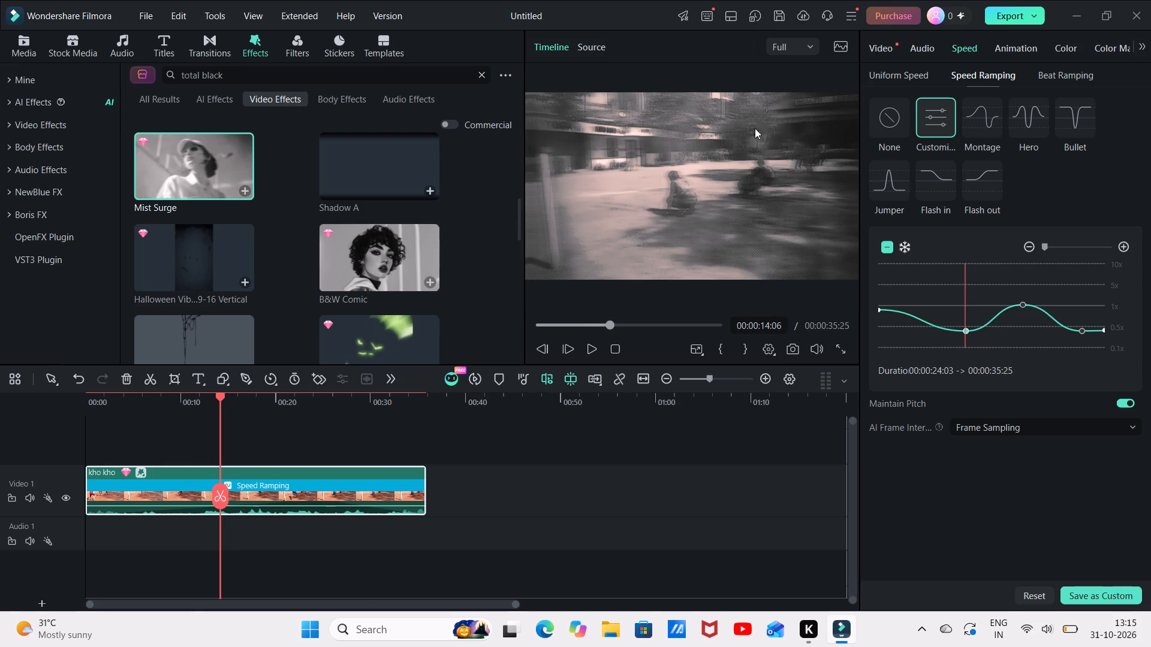
# Play the timeline through to the end to review the adjusted speed ramp.
pyautogui.click(587, 346)
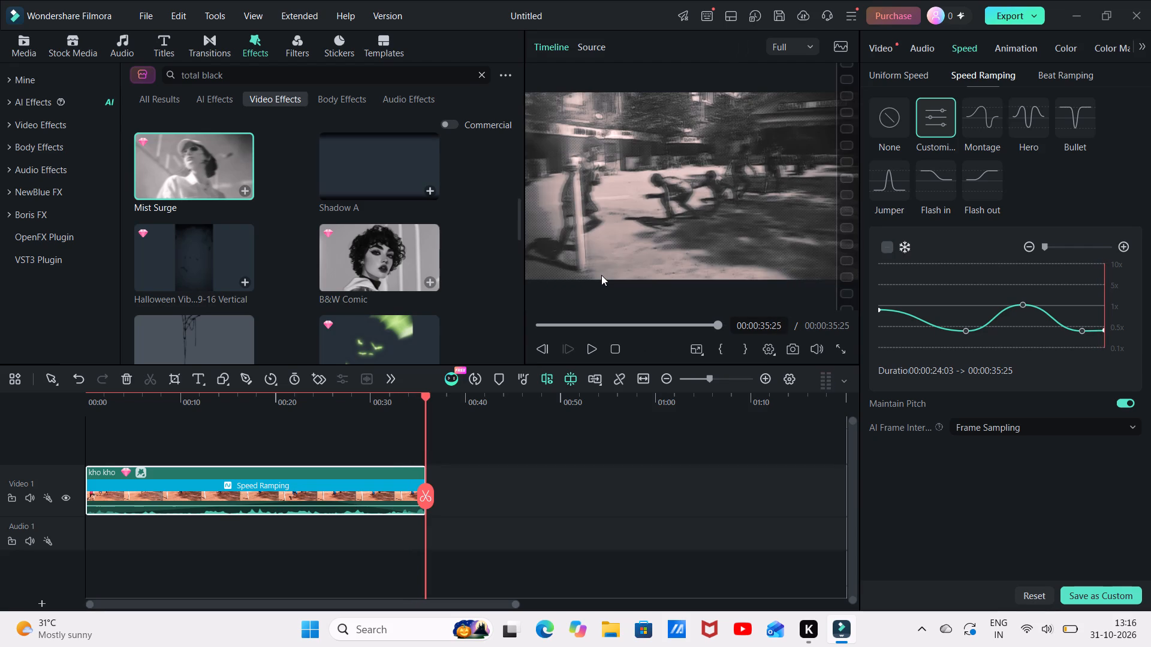
pyautogui.click(592, 343)
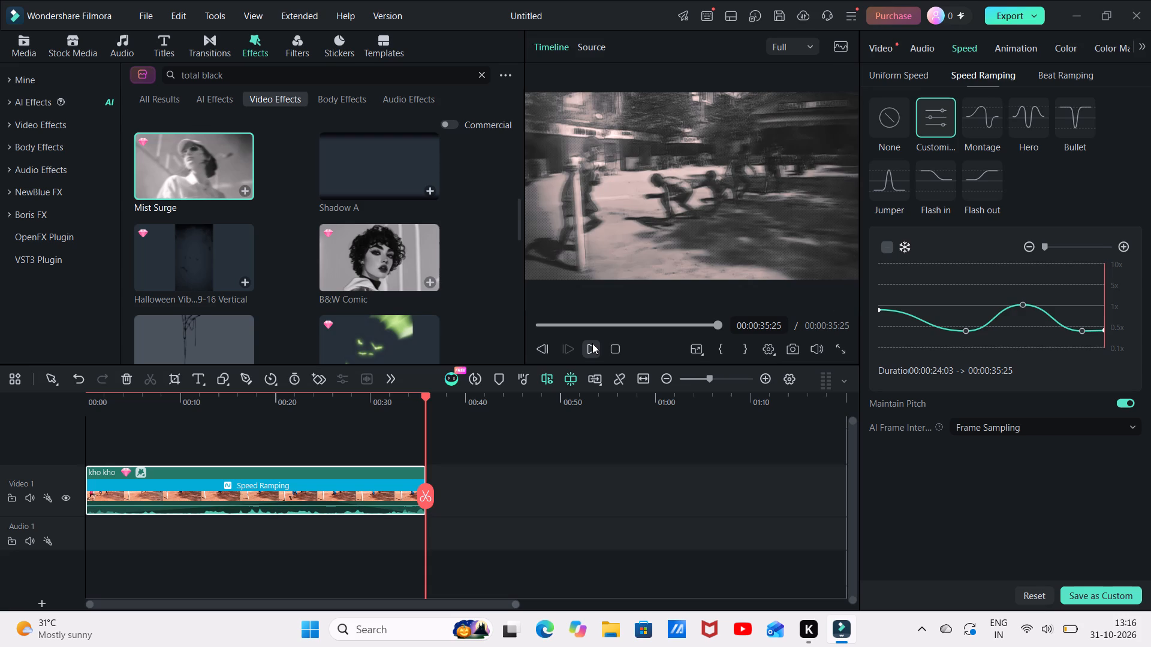
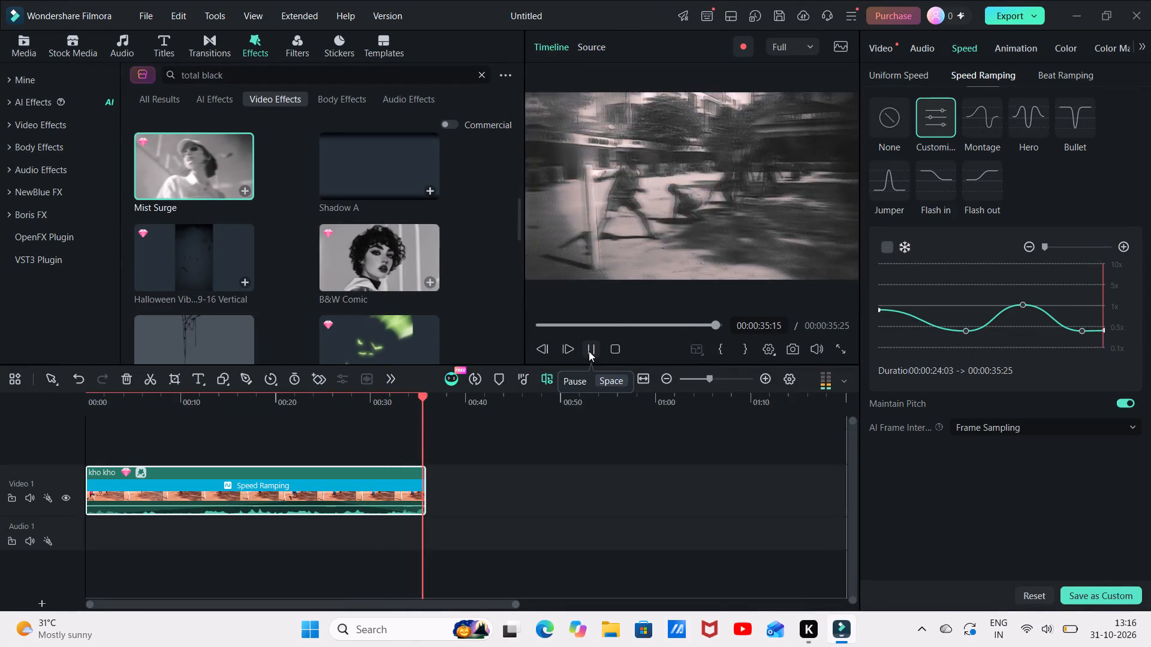
# Replay the timeline from the start to review the kho kho clip with its speed ramp and Mist Surge effect.
pyautogui.click(589, 351)
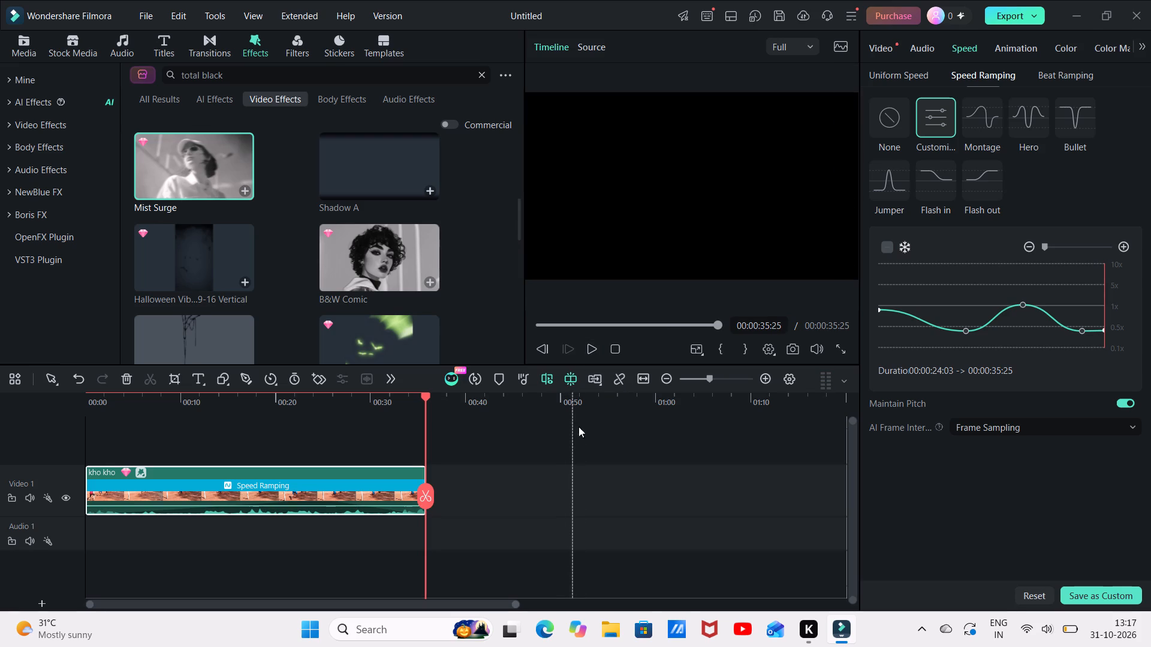
pyautogui.click(589, 351)
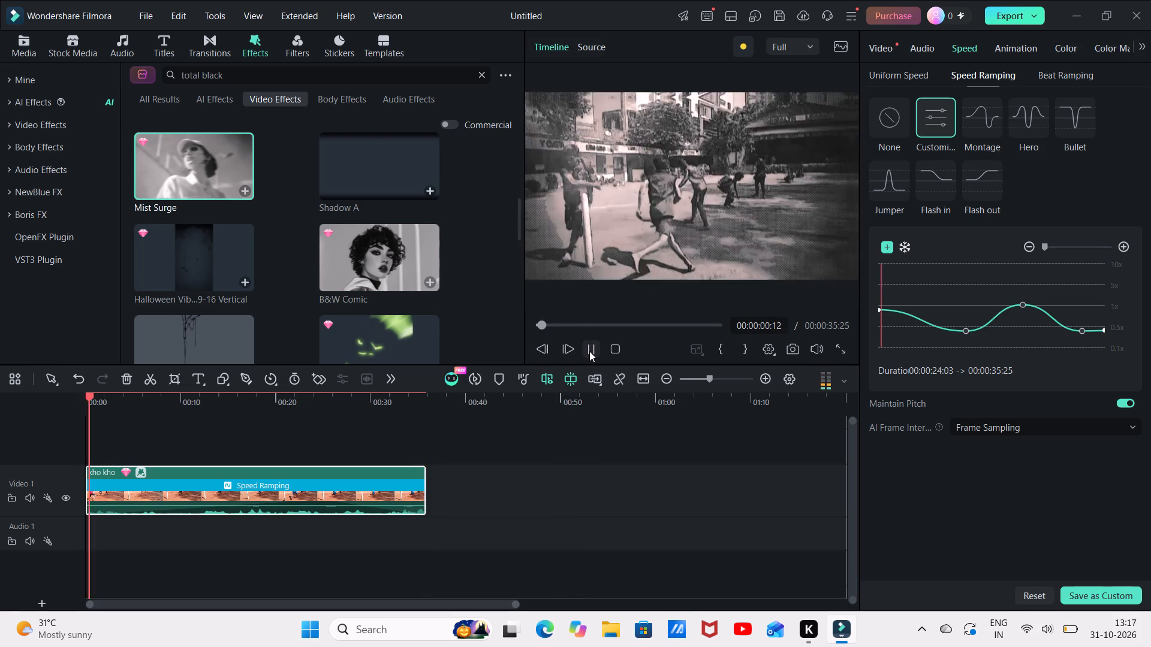
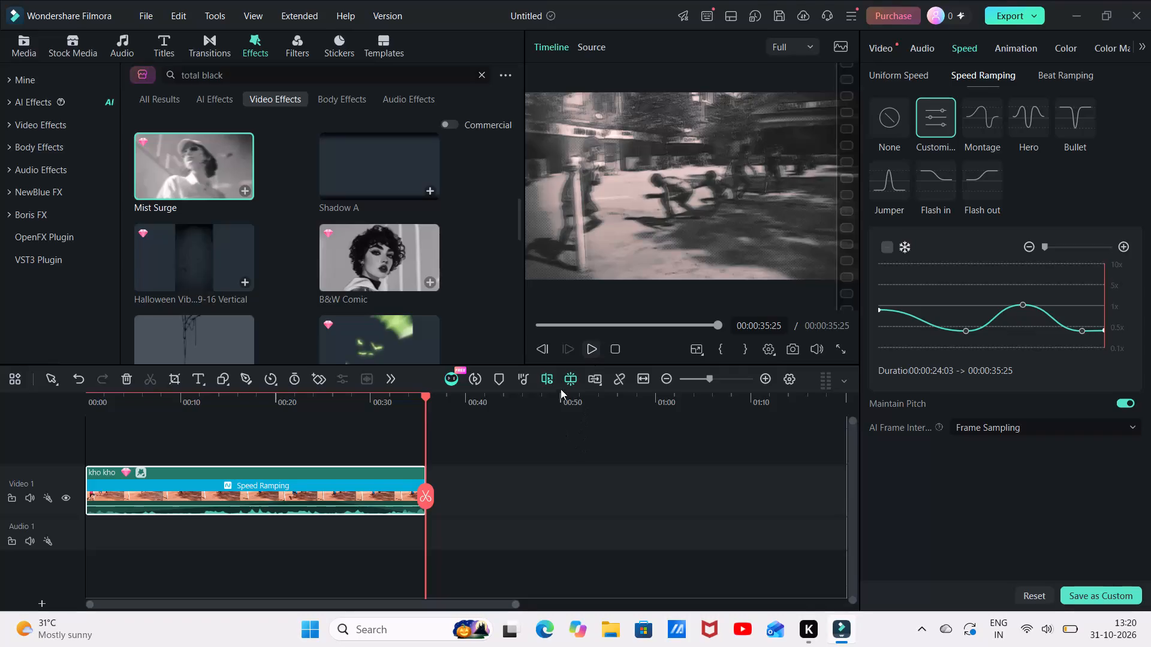
# Play the kho kho clip through again from the start to review its speed ramp and black-and-white effect.
pyautogui.click(592, 343)
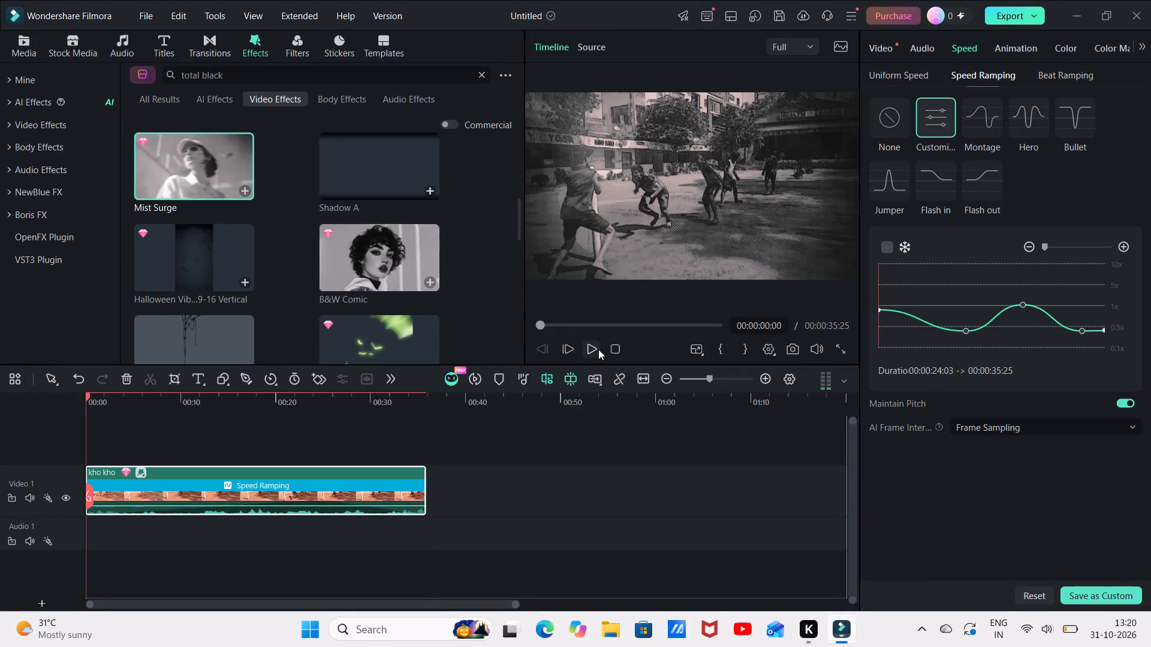
pyautogui.click(587, 346)
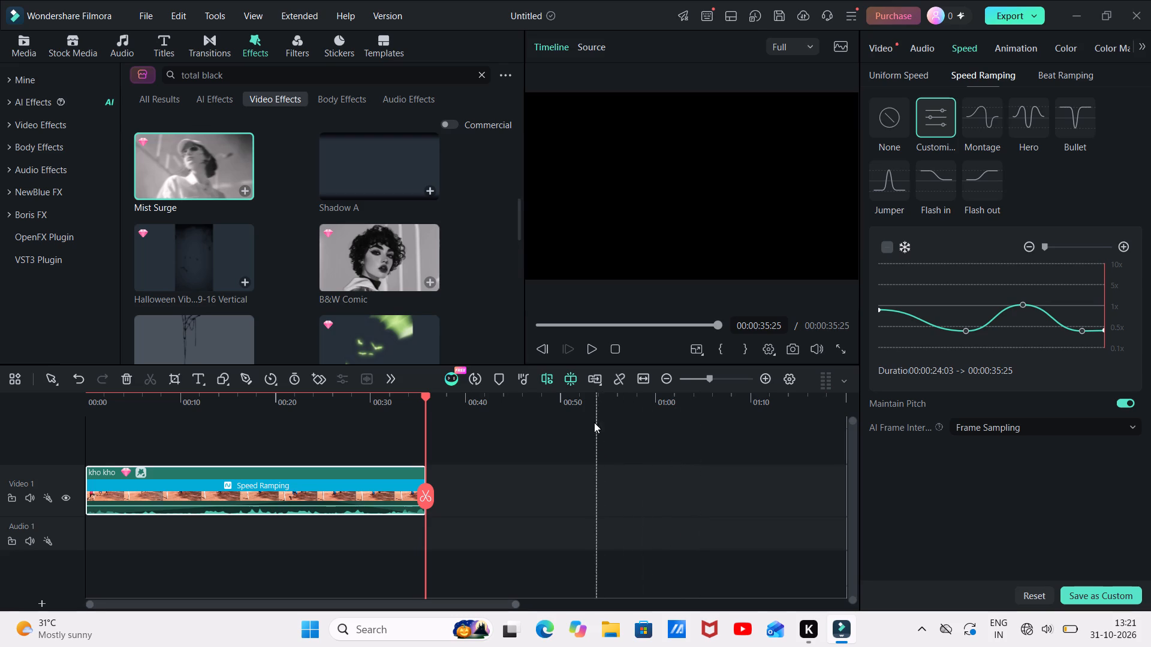
pyautogui.click(596, 345)
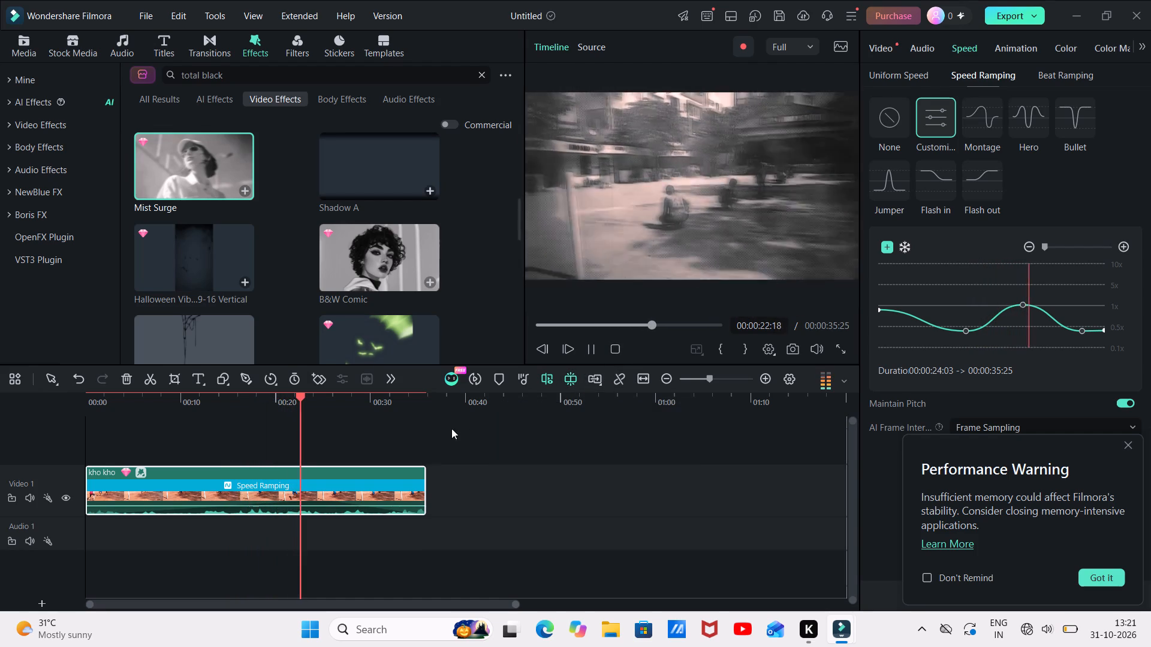
# Open the transitions library to browse the trending transitions for the kho kho clip.
pyautogui.click(213, 53)
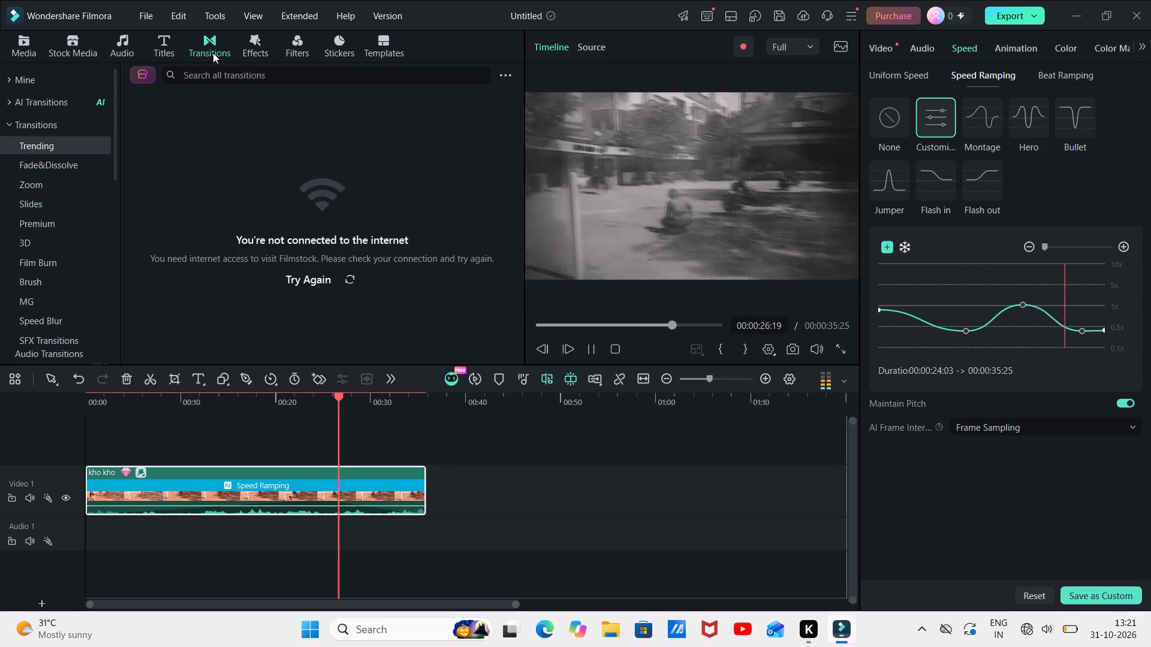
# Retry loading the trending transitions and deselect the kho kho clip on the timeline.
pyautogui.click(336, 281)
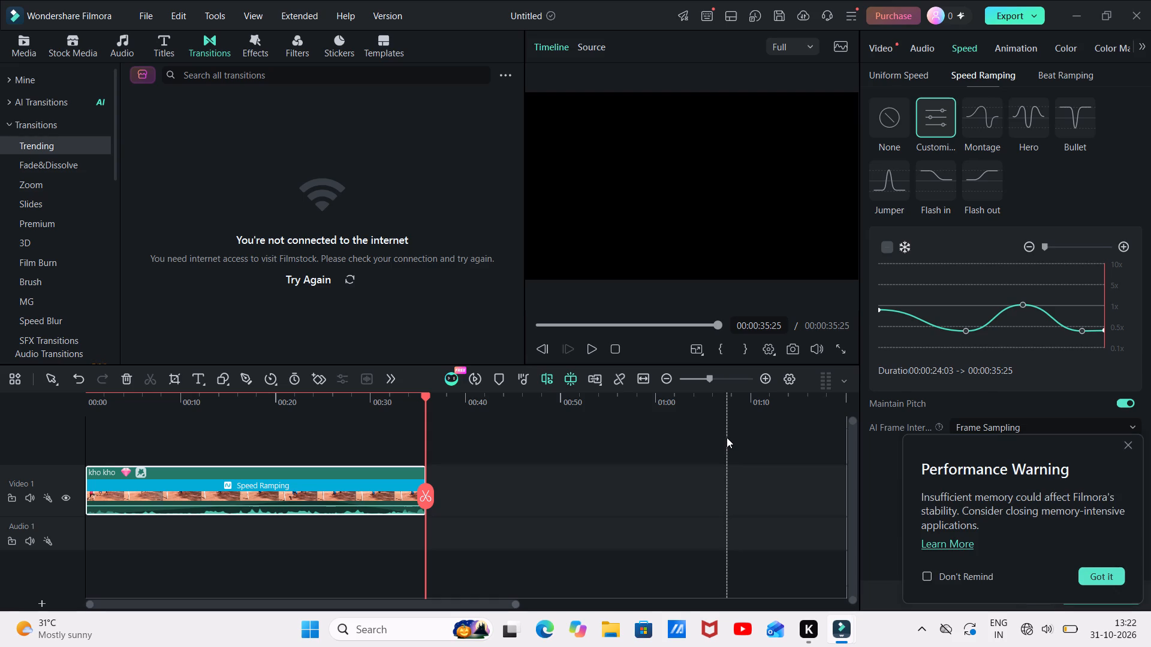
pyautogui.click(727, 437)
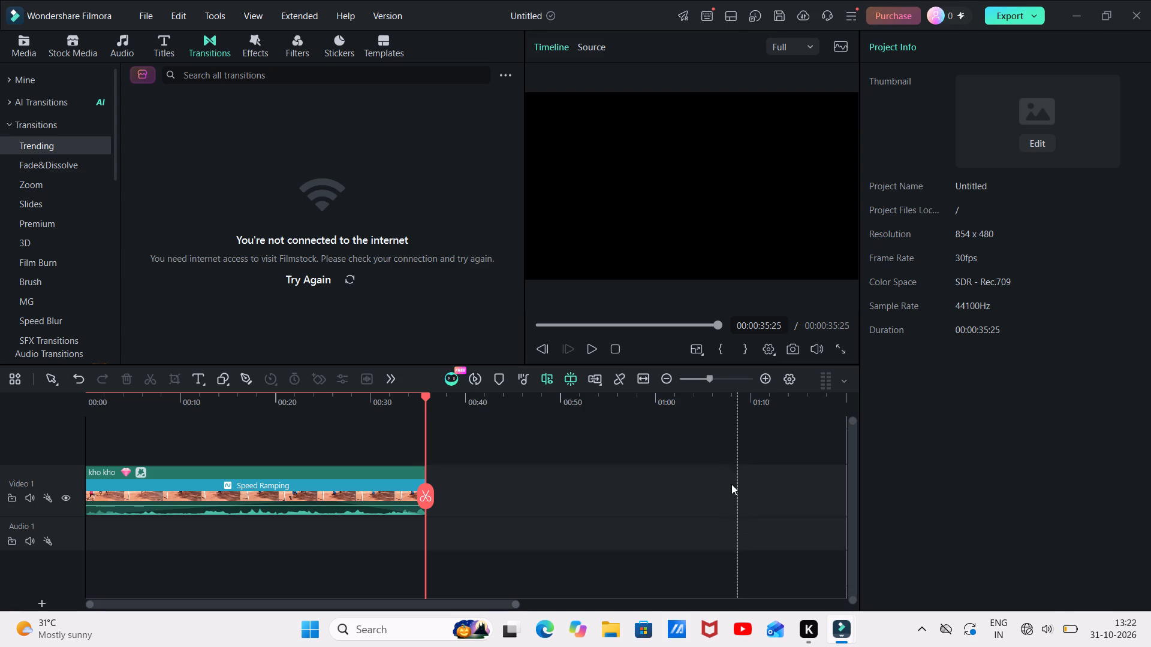
# Connect the computer to the vivo Y39 5G Wi-Fi network and return to the video project.
pyautogui.click(1017, 635)
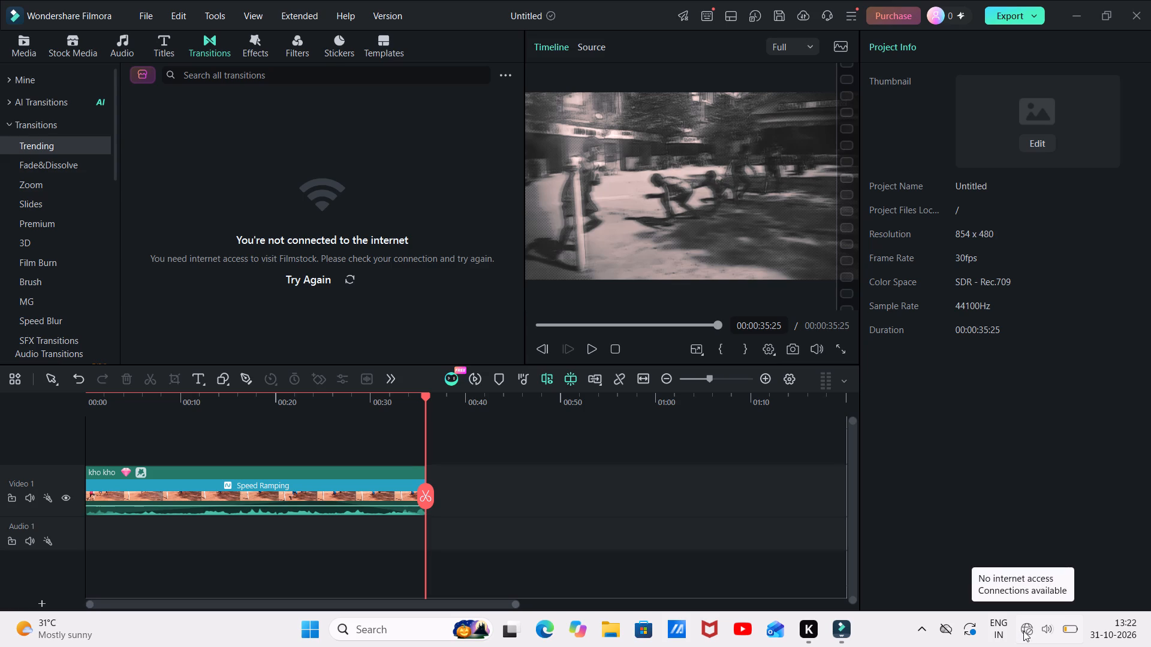
pyautogui.click(1023, 631)
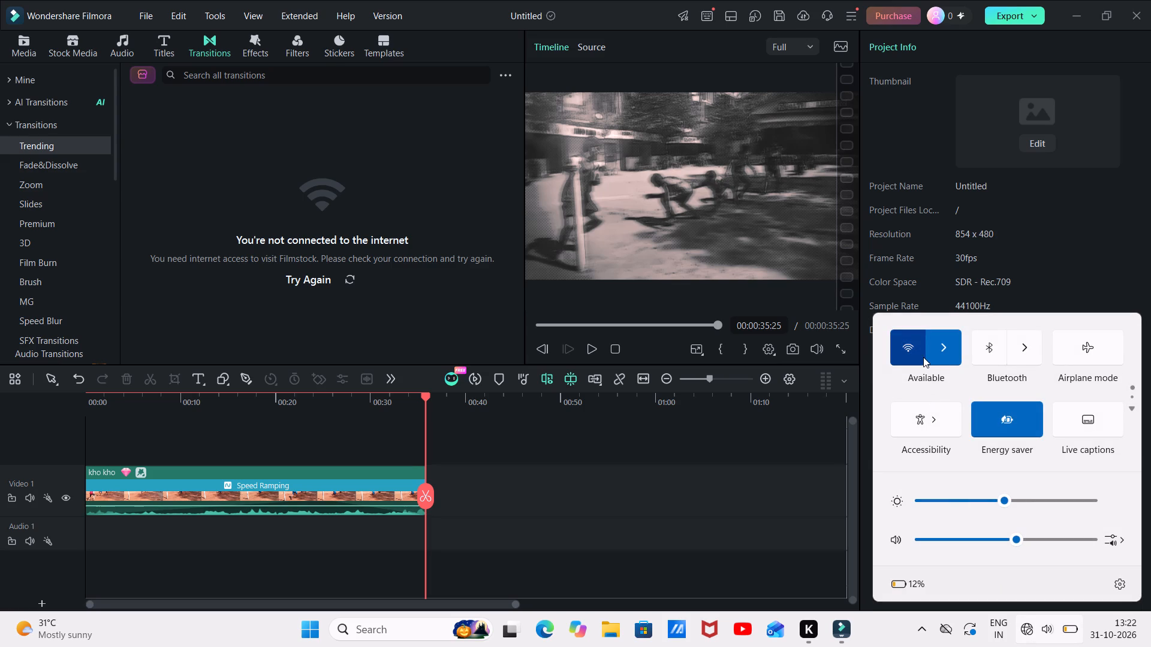
pyautogui.click(923, 357)
pyautogui.click(923, 357)
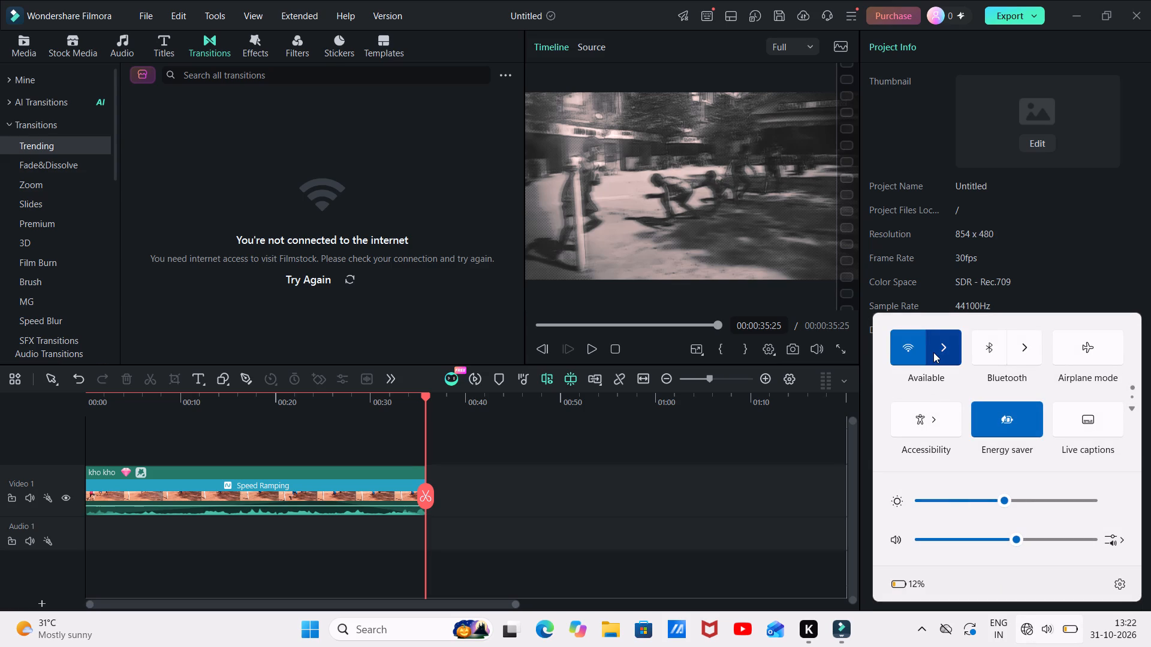
pyautogui.click(936, 350)
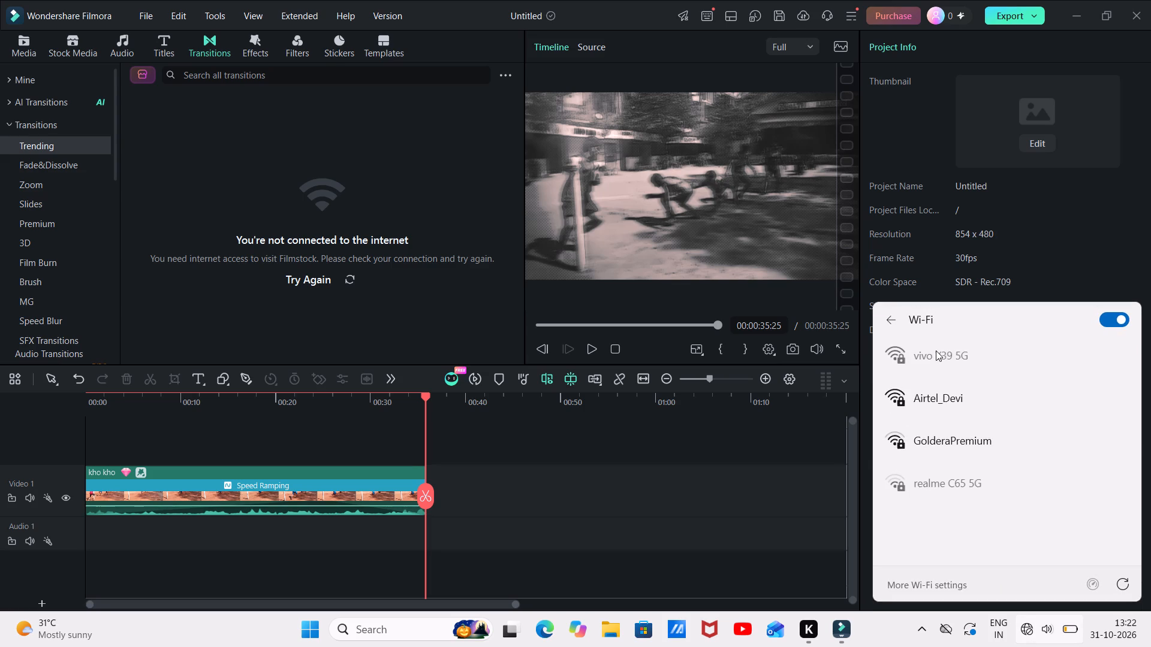
pyautogui.click(936, 350)
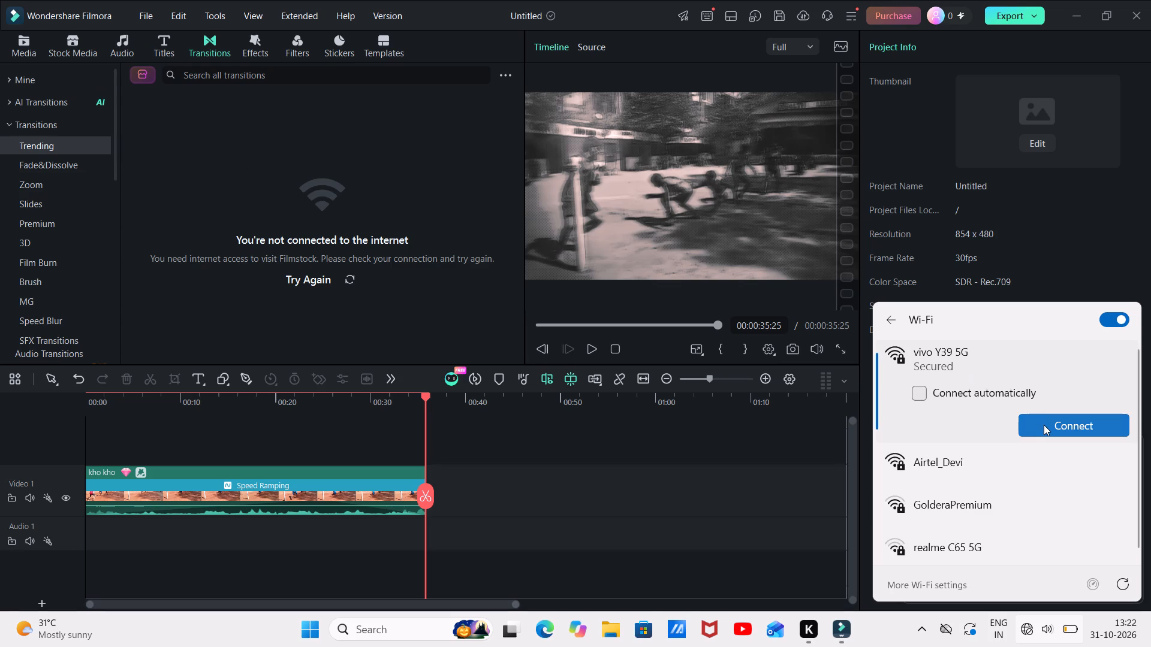
pyautogui.click(1044, 425)
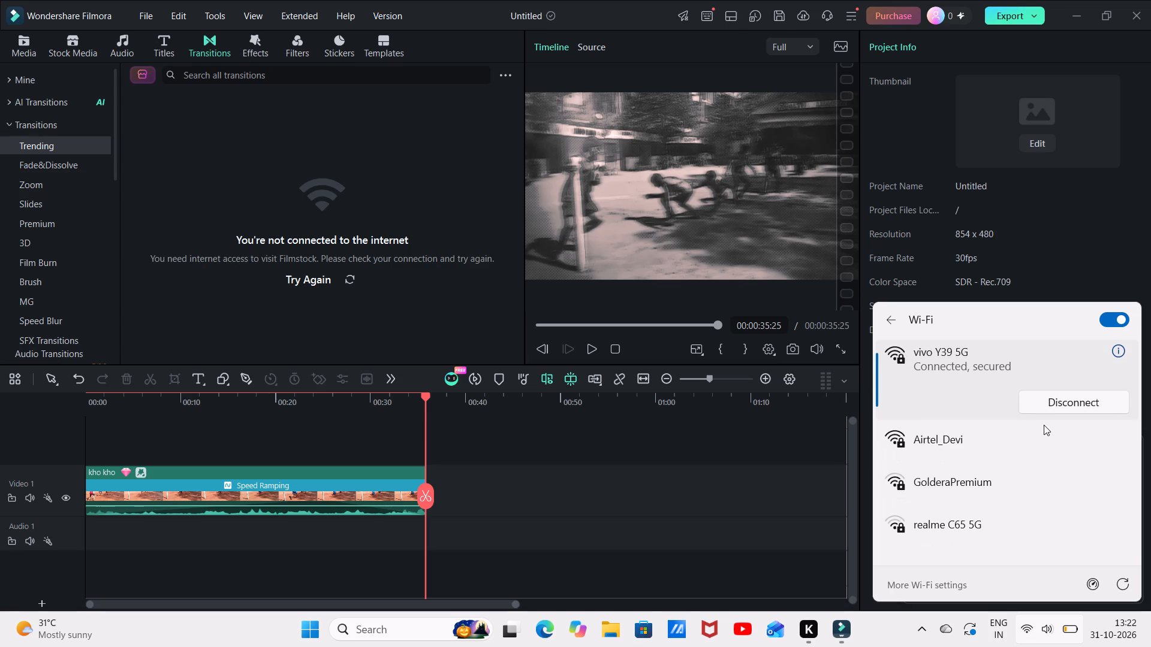
pyautogui.click(806, 494)
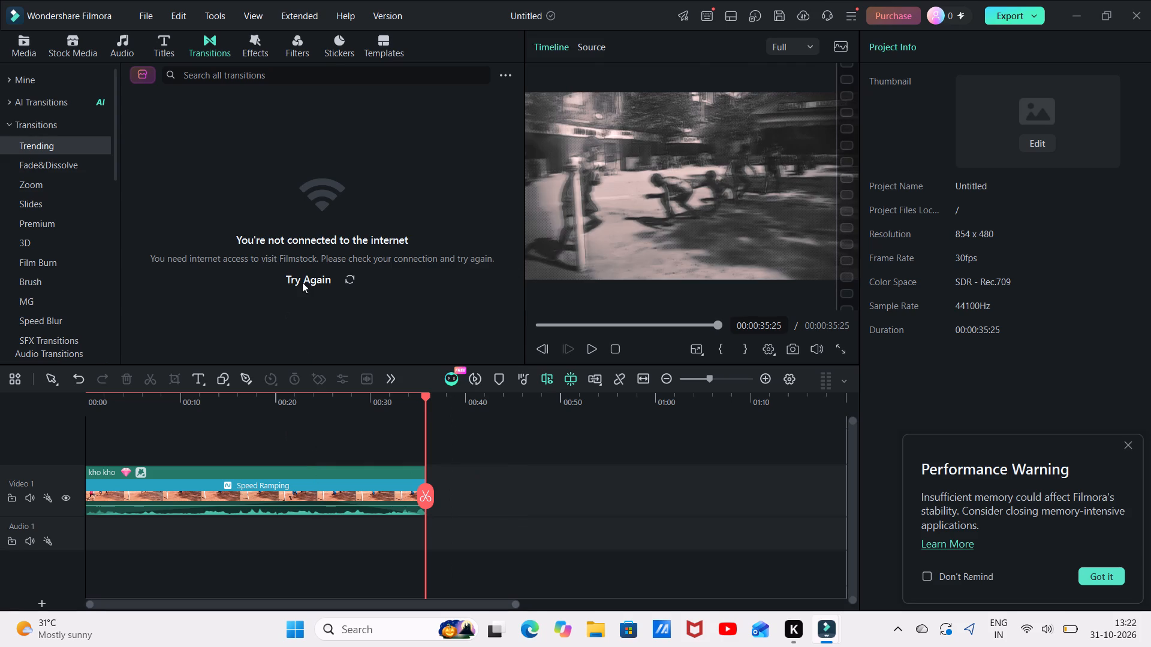
# Retry loading the trending transitions over the Wi-Fi connection.
pyautogui.click(302, 282)
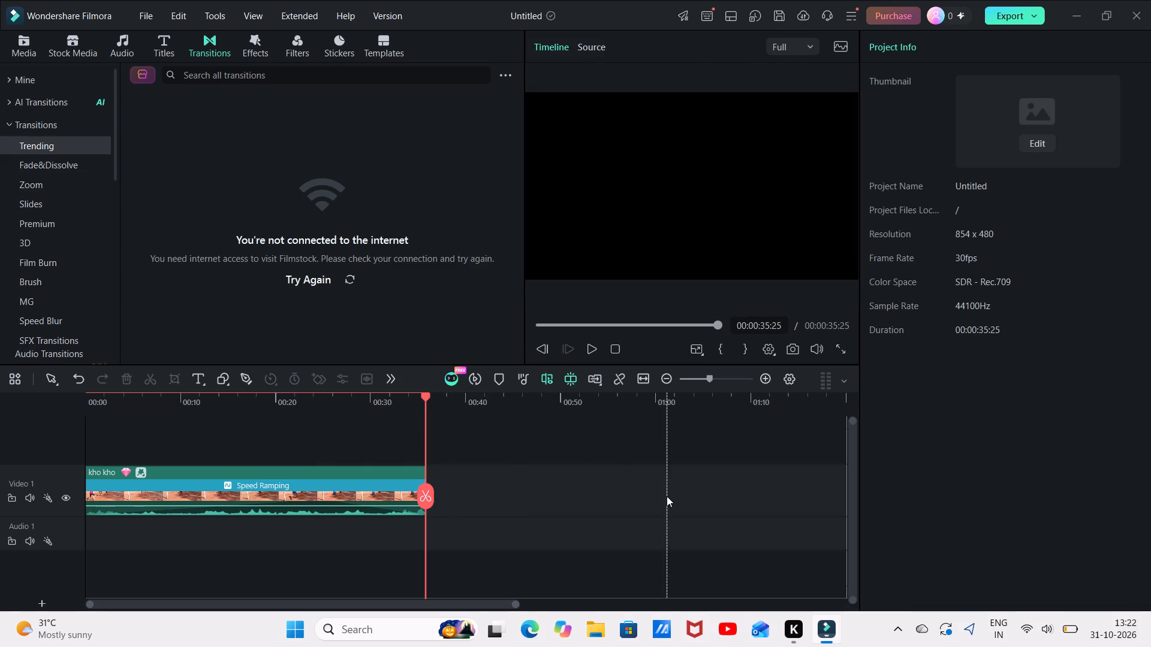
# Play the timeline from the start to review the kho kho clip with its speed ramp and black-and-white effect.
pyautogui.click(595, 343)
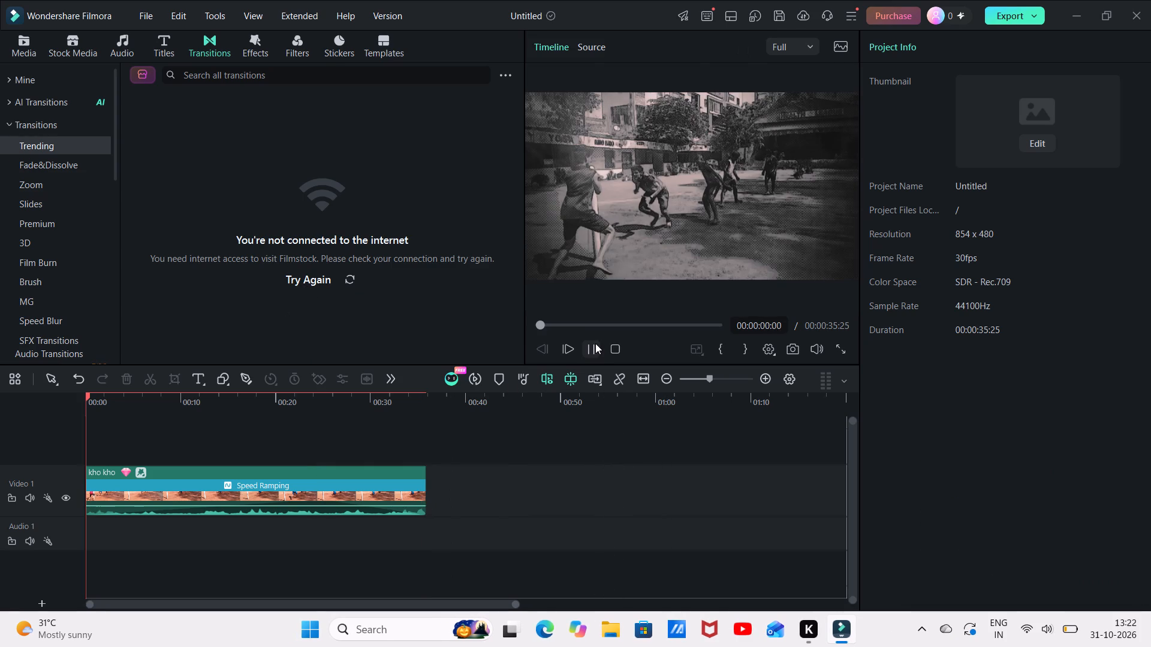